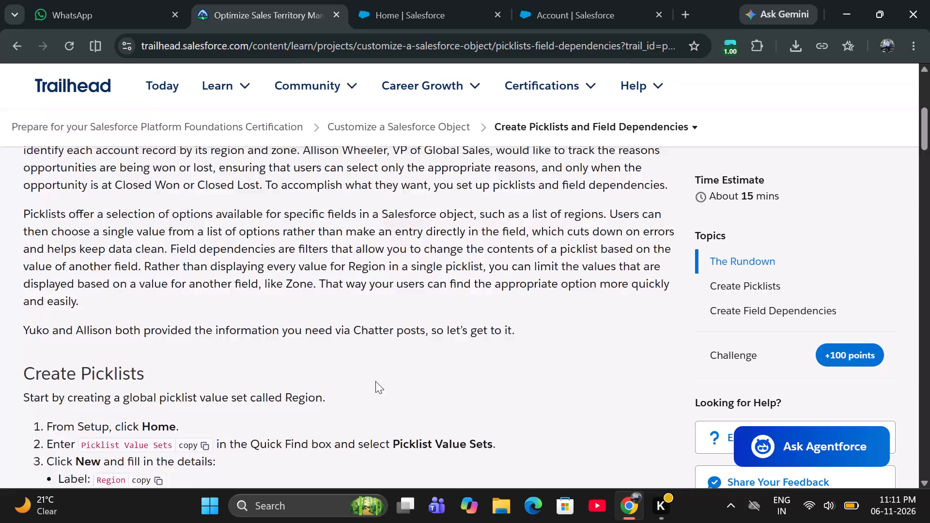
Copy the term Picklist Value Sets from the Trailhead instructions, search for it in Salesforce Setup, and open the Picklist Value Sets page.
scroll(349, 374, "down", 1)
scroll(192, 337, "down", 1)
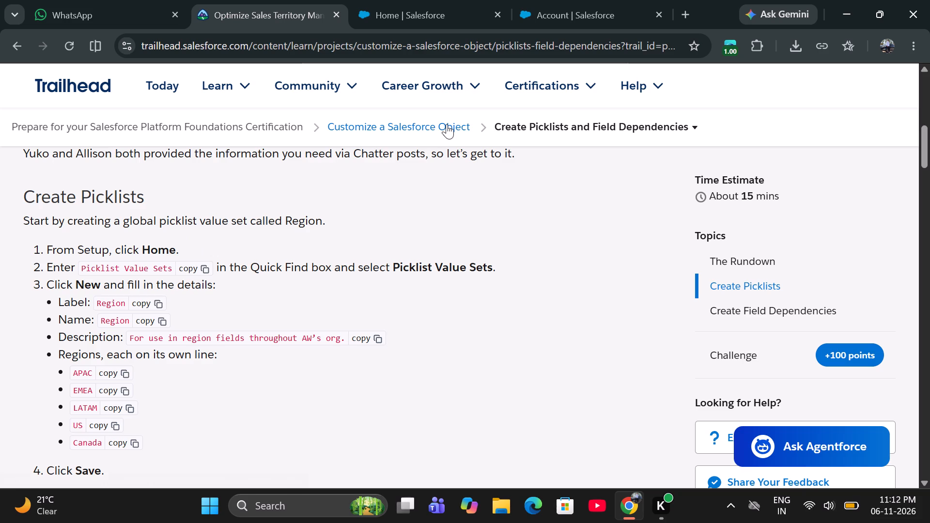
left_click(191, 271)
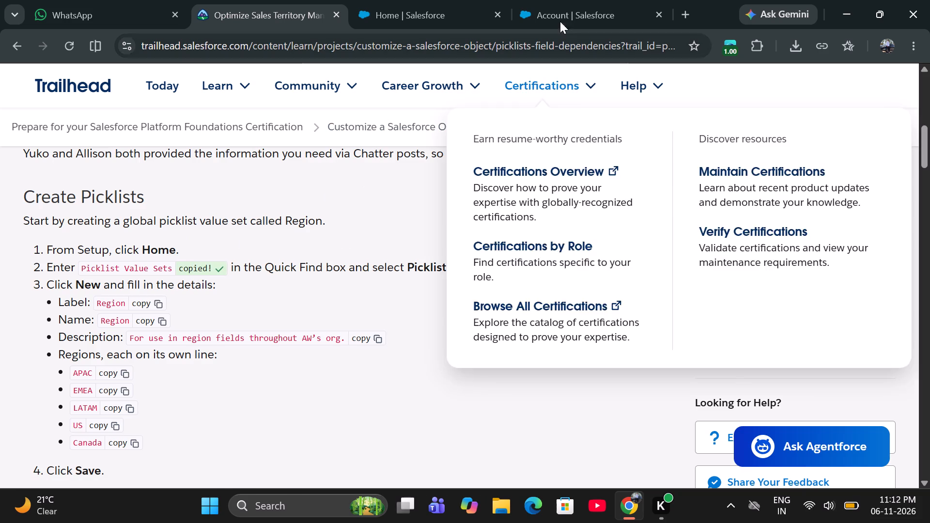
left_click(564, 0)
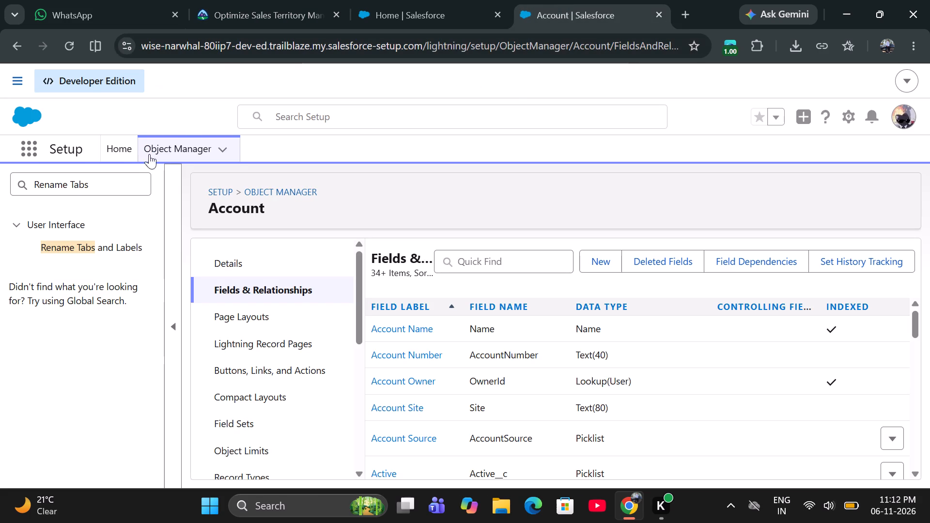
left_click(119, 182)
key("BackSpace")
key("BackSpace")
key("BackSpace")
key("BackSpace")
key("BackSpace")
key("BackSpace")
key("BackSpace")
key("BackSpace")
key("BackSpace")
key("BackSpace")
key("BackSpace")
key("BackSpace")
key("BackSpace")
key("BackSpace")
key("BackSpace")
key("BackSpace")
key("BackSpace")
key("BackSpace")
key("BackSpace")
key("BackSpace")
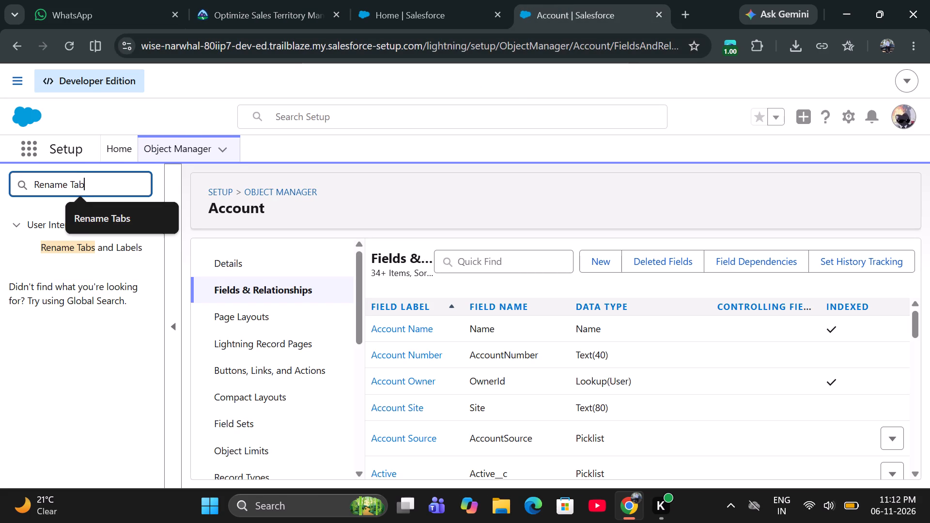
right_click(115, 177)
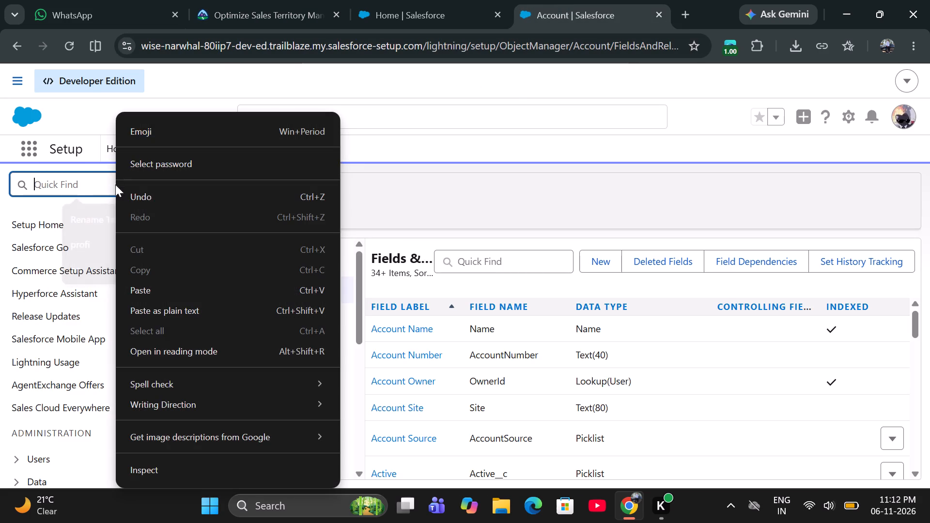
left_click(148, 286)
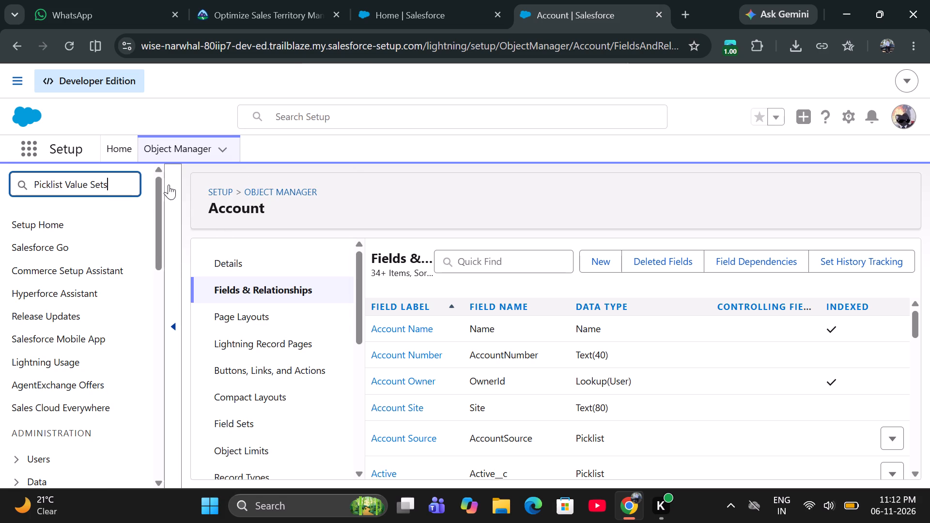
key("Return")
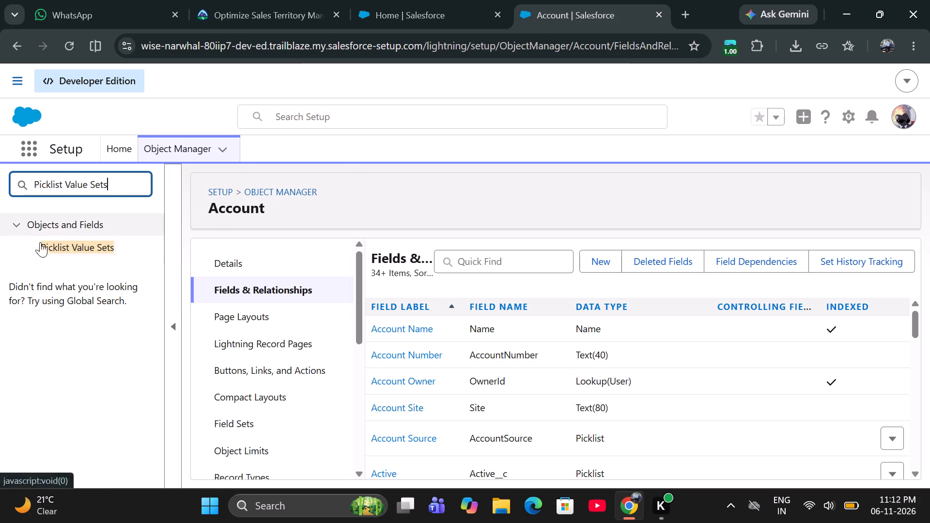
left_click(60, 255)
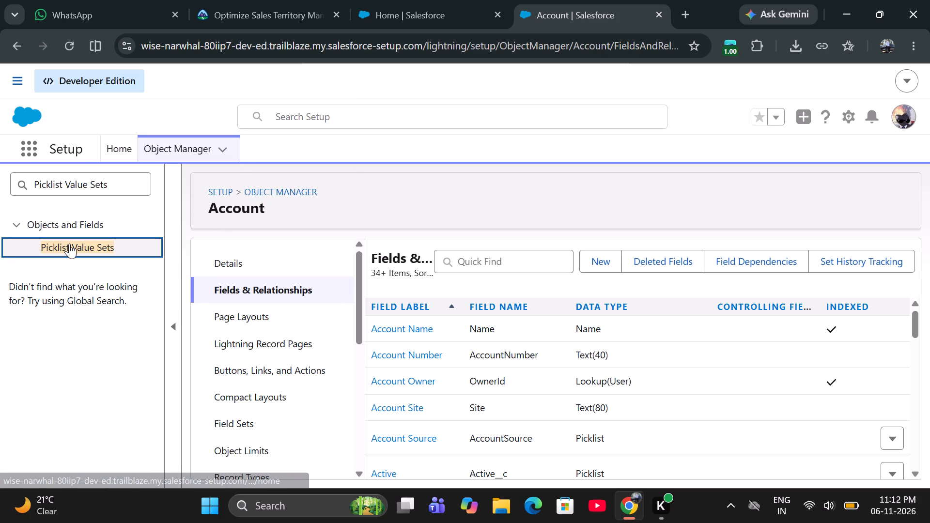
left_click(69, 244)
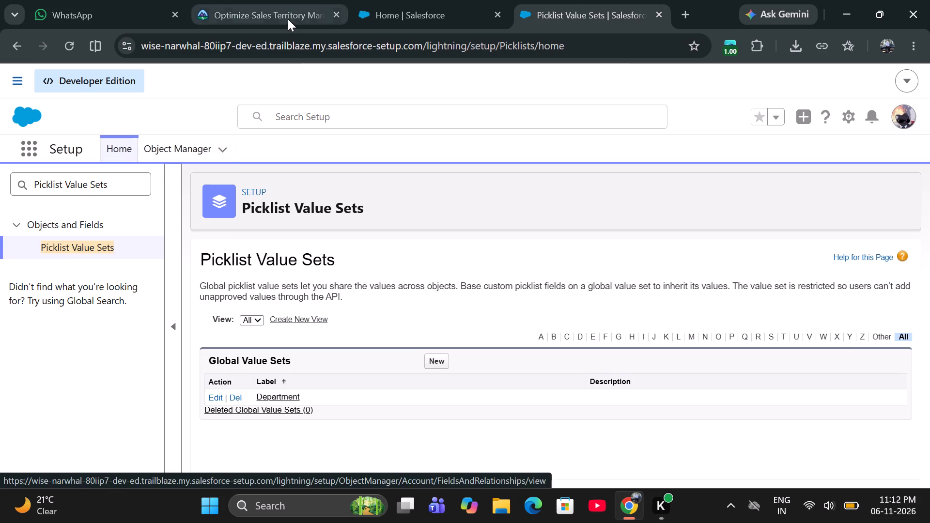
Start a new global value set in Salesforce Setup and enter the label Region copied from the Trailhead instructions.
left_click(288, 18)
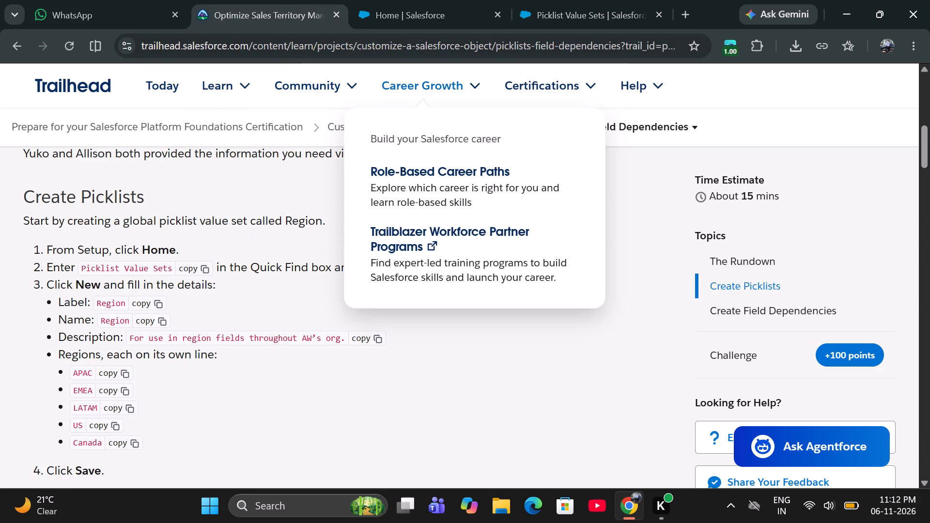
left_click(543, 2)
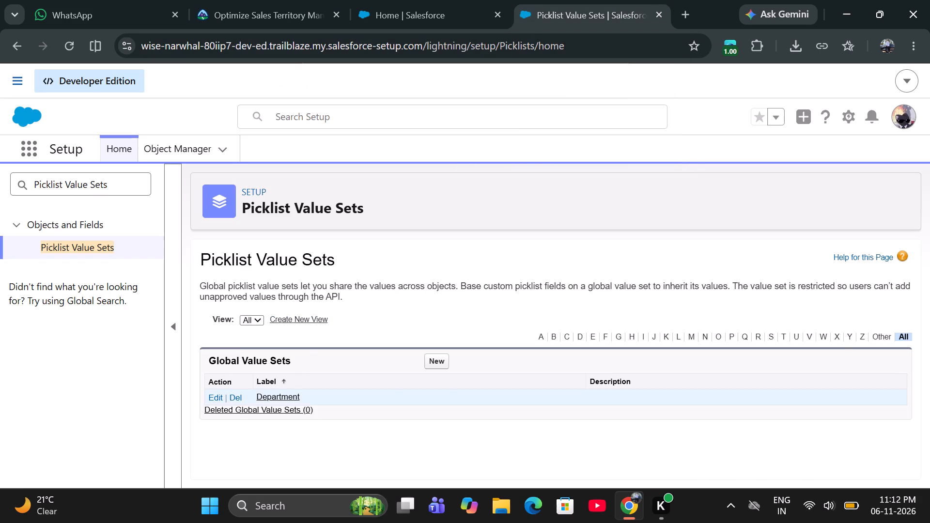
left_click(436, 359)
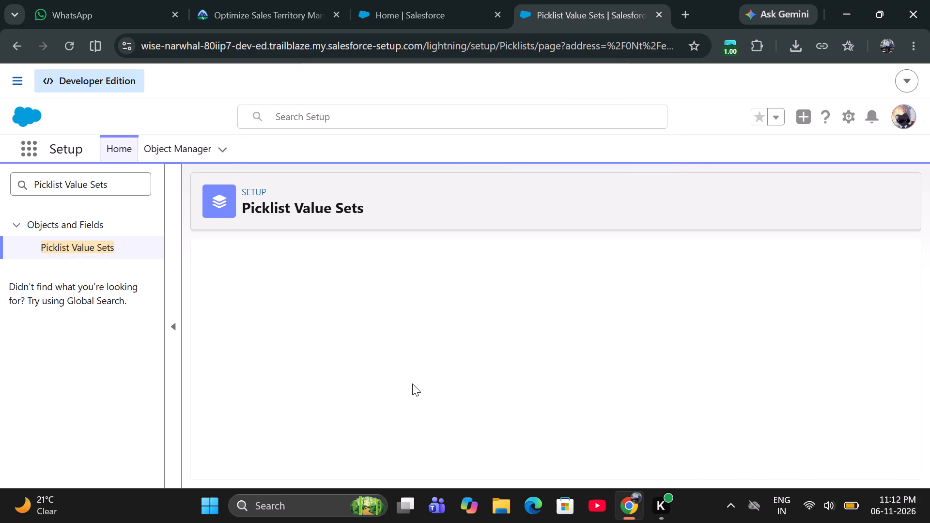
left_click(222, 12)
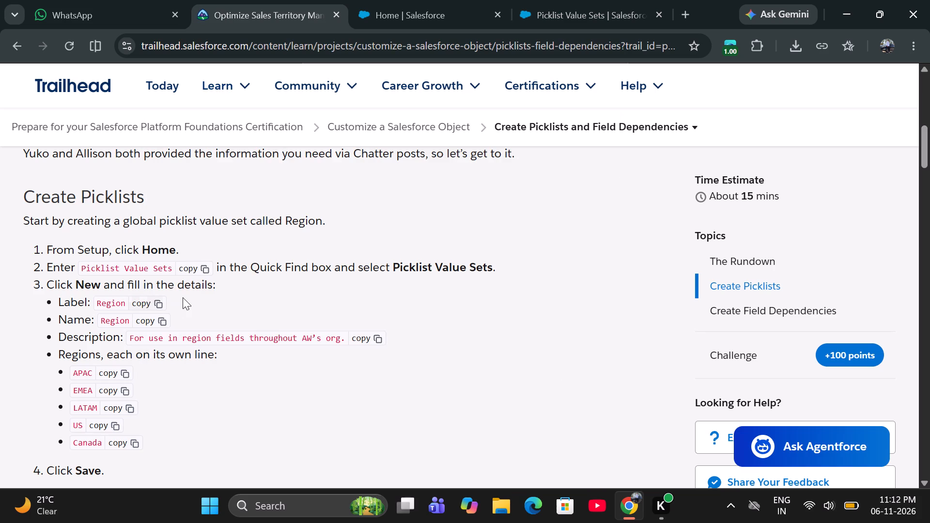
left_click(151, 304)
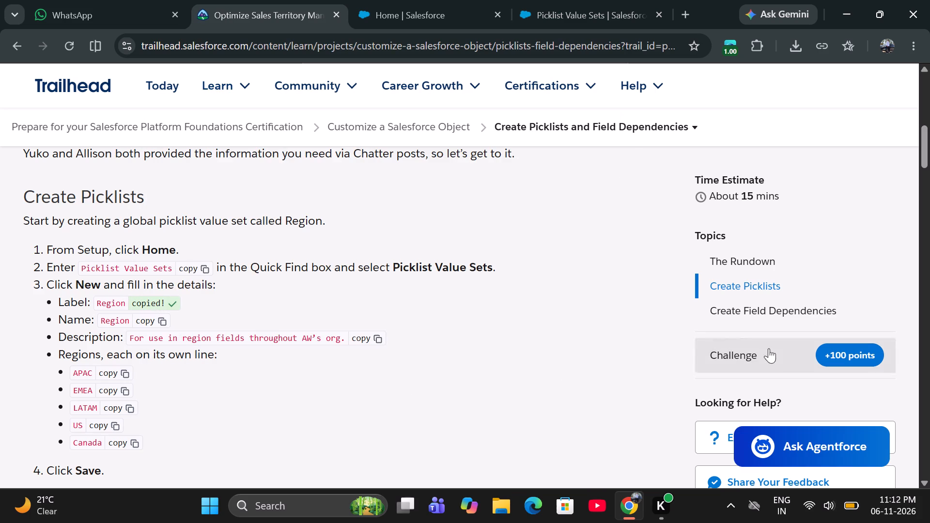
left_click(544, 12)
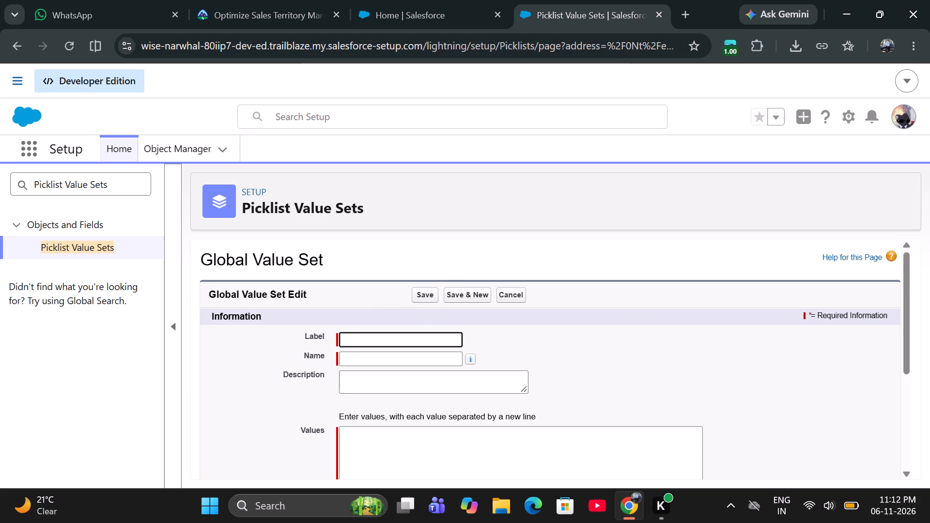
right_click(401, 338)
left_click(432, 295)
Go back to the Trailhead instructions for the next detail of the Region value set.
double_click(291, 21)
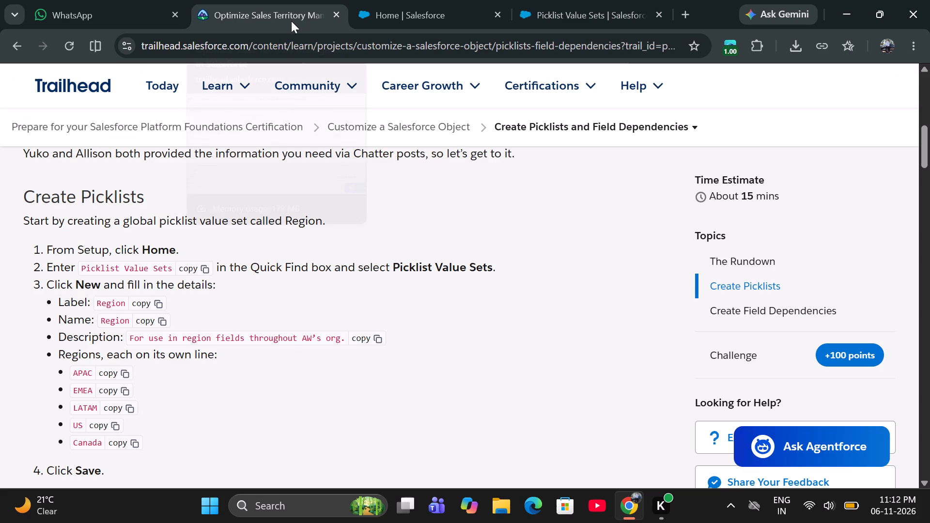
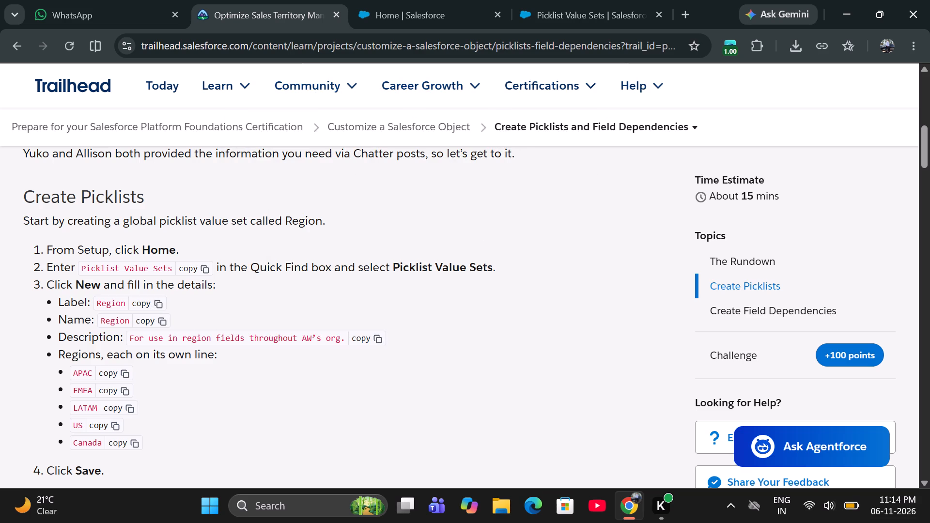
Copy the description "For use in region fields throughout AW's org." from Trailhead into the Region global value set's Description in Salesforce Setup.
left_click(360, 337)
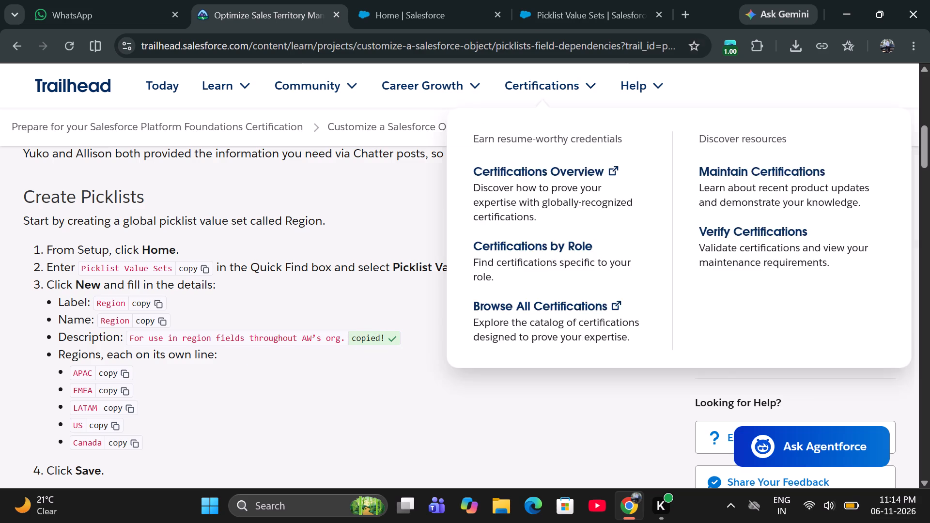
left_click(556, 0)
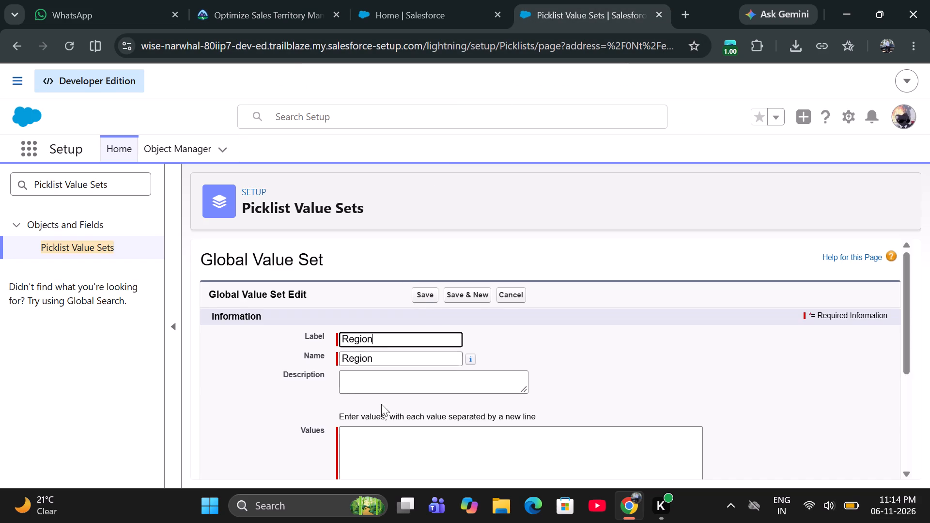
right_click(386, 373)
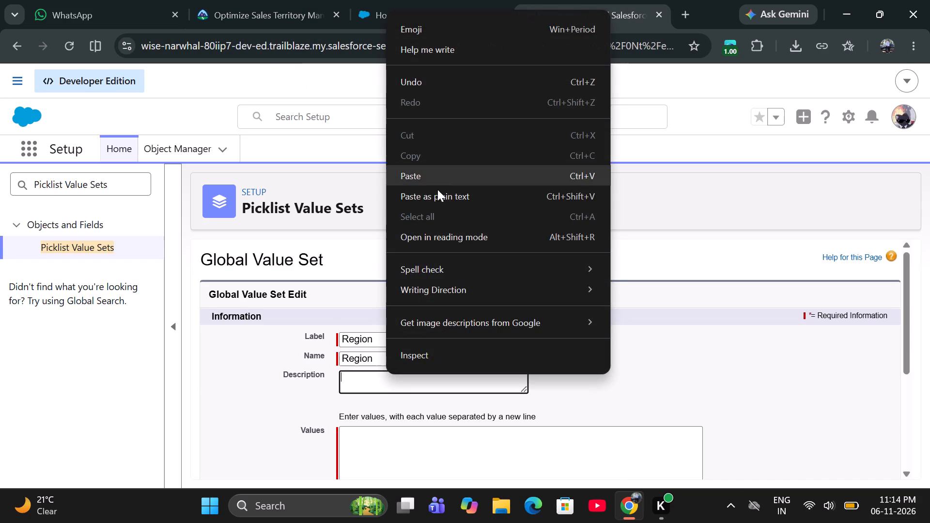
left_click(439, 180)
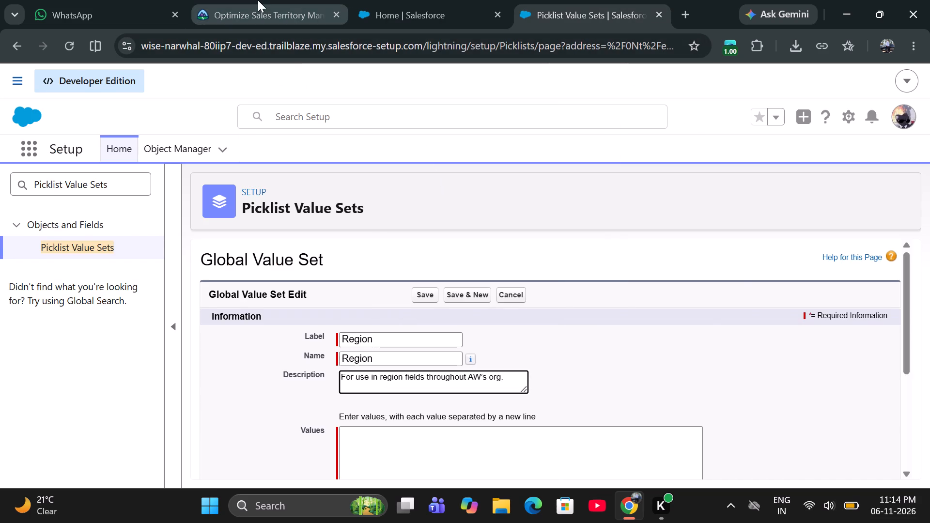
Copy the list of regions APAC, EMEA, LATAM, US and Canada from the Trailhead instructions.
left_click(258, 0)
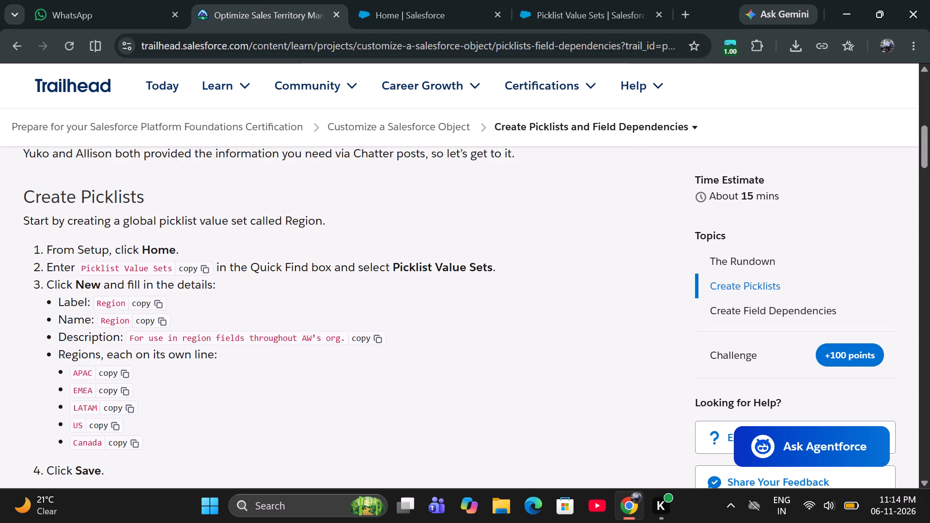
left_click_drag(74, 371, 108, 422)
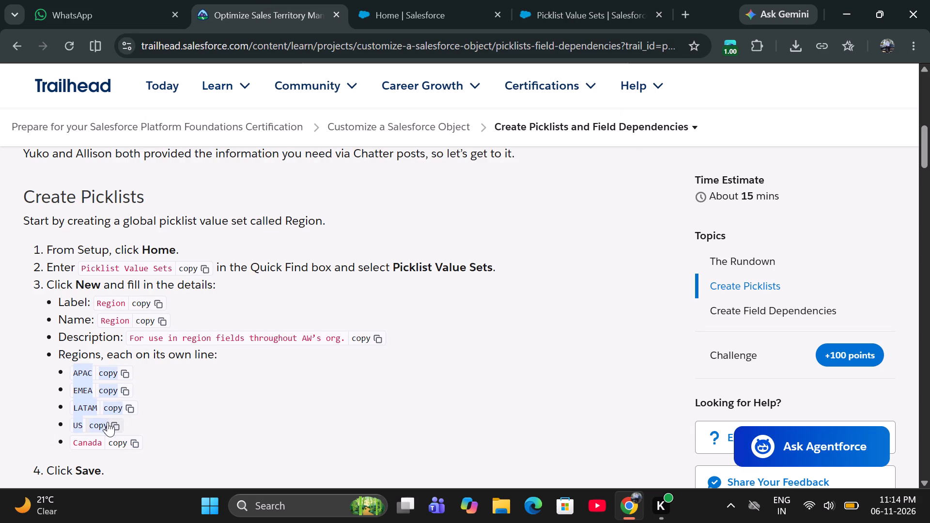
left_click_drag(108, 422, 112, 446)
right_click(94, 422)
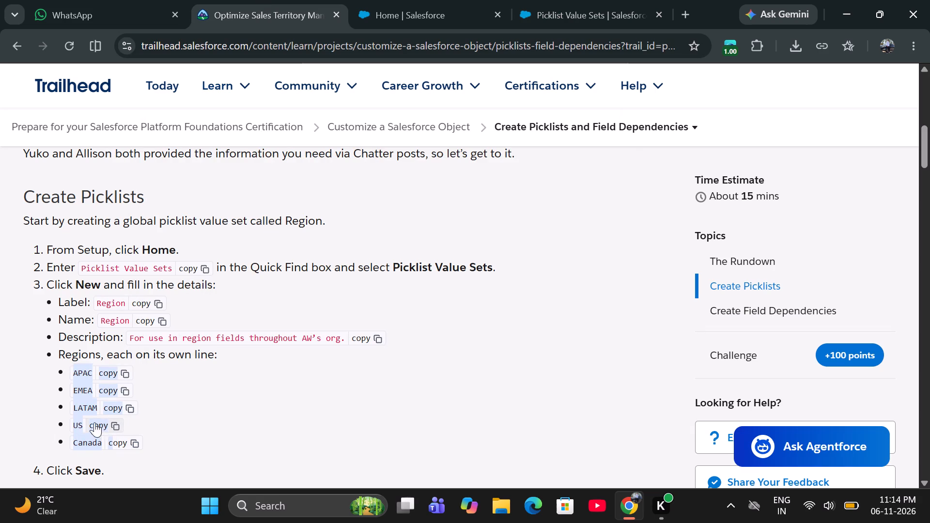
left_click(155, 220)
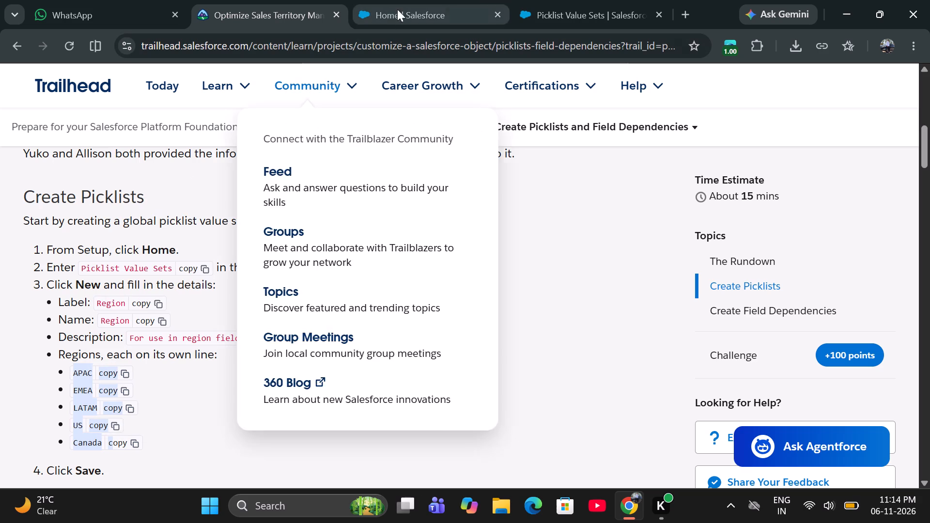
Return to the Global Value Set form in Salesforce Setup and examine its Values entry area and display options.
left_click(560, 8)
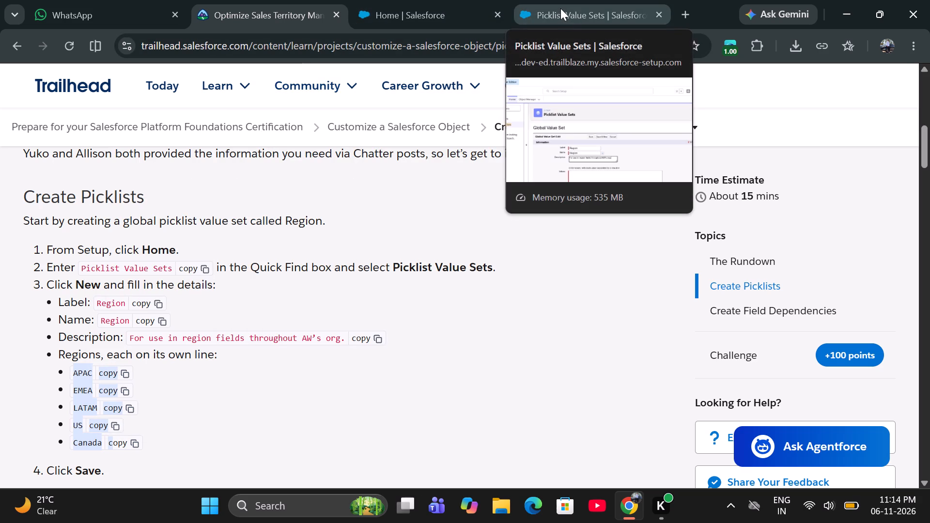
scroll(289, 449, "up", 1)
scroll(289, 448, "down", 1)
scroll(289, 441, "up", 1)
scroll(292, 424, "down", 2)
scroll(292, 423, "up", 1)
scroll(292, 423, "down", 1)
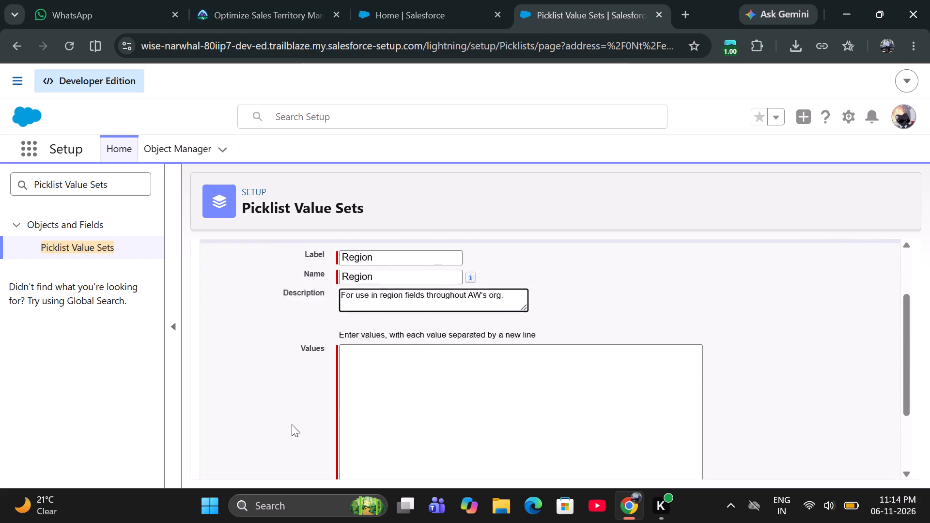
scroll(291, 424, "down", 2)
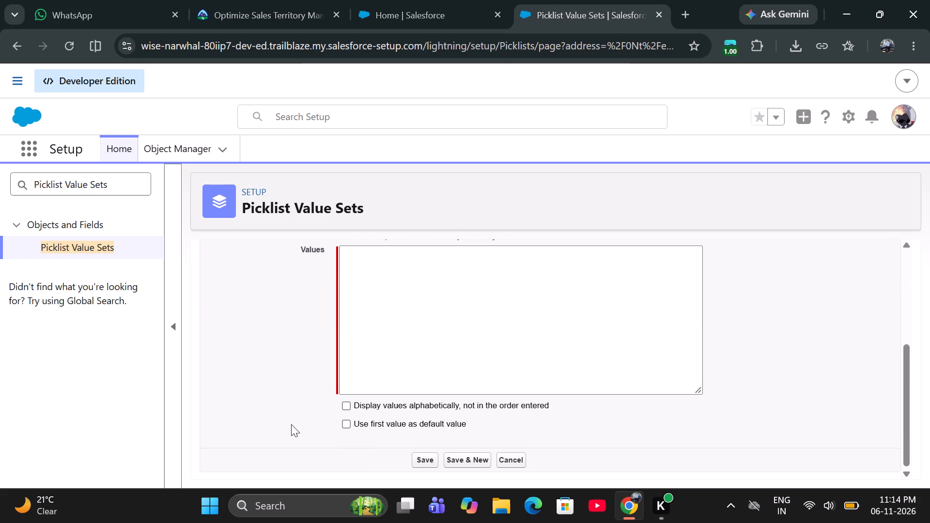
scroll(291, 424, "up", 2)
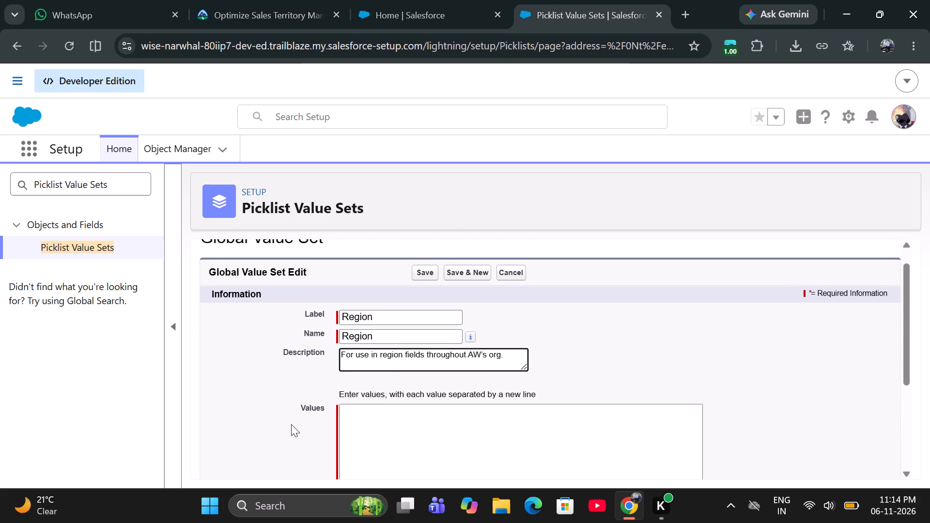
scroll(291, 424, "down", 2)
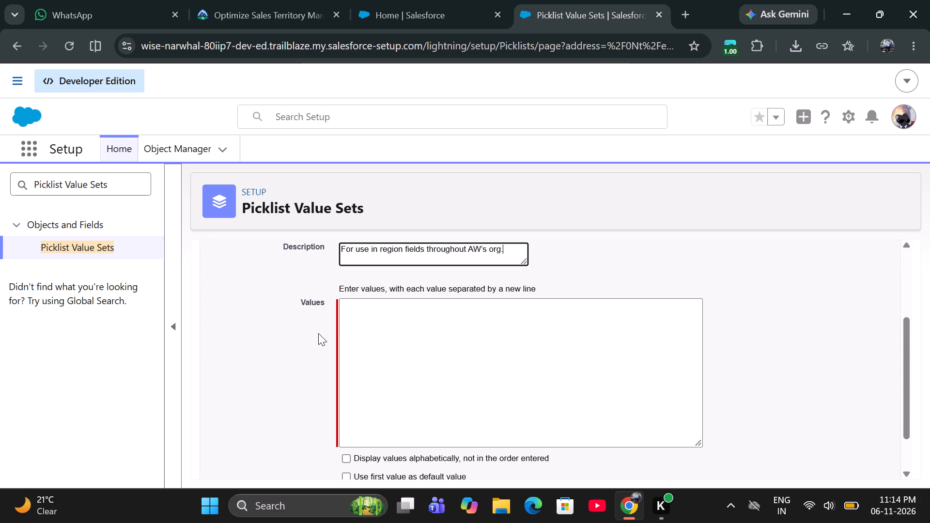
Go back to the Trailhead instructions and review the region values that the Region value set needs, each on its own line.
left_click(229, 11)
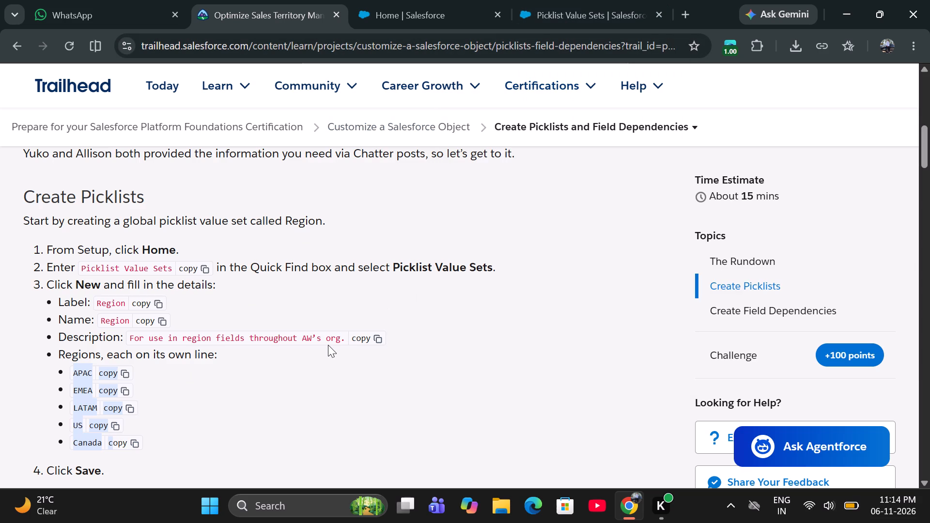
scroll(328, 345, "down", 1)
scroll(328, 345, "up", 1)
scroll(328, 345, "down", 1)
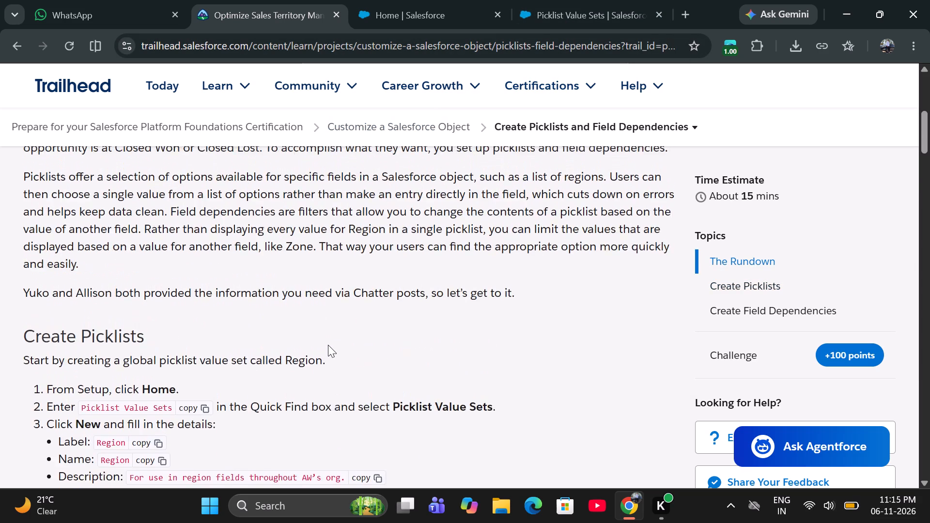
scroll(328, 345, "down", 2)
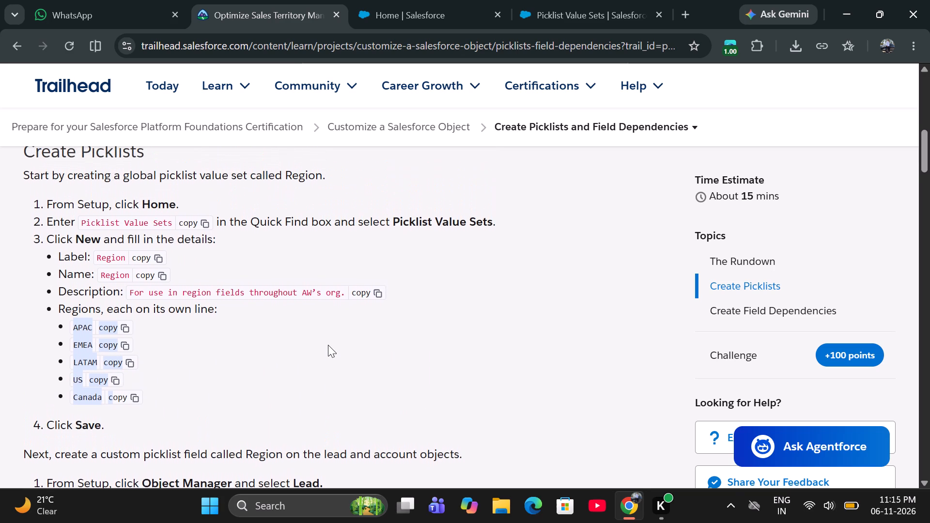
scroll(328, 345, "up", 1)
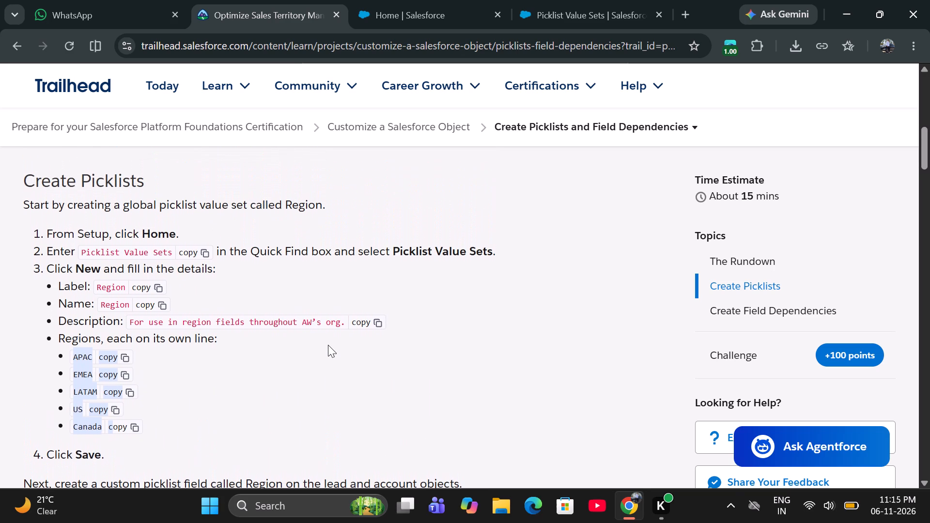
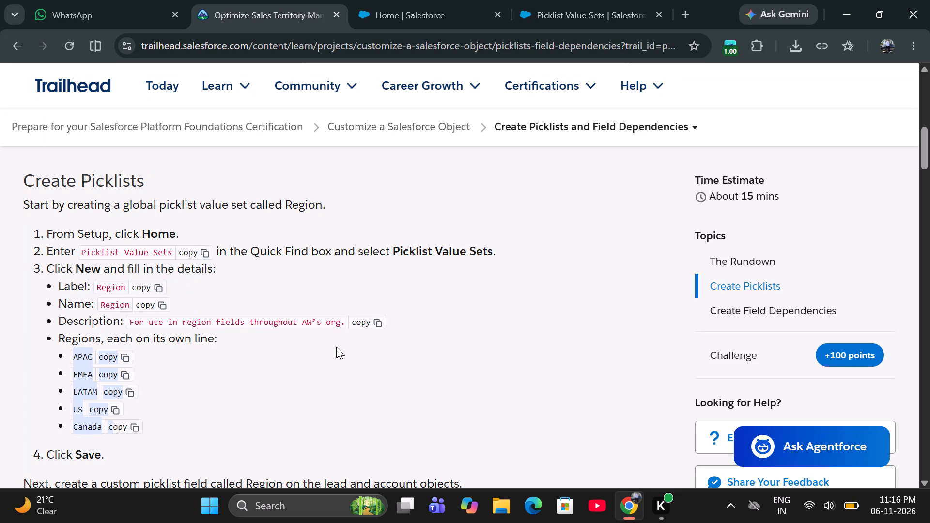
Return to the Global Value Set form in Salesforce Setup and paste the copied region list into Values.
left_click(623, 24)
right_click(395, 330)
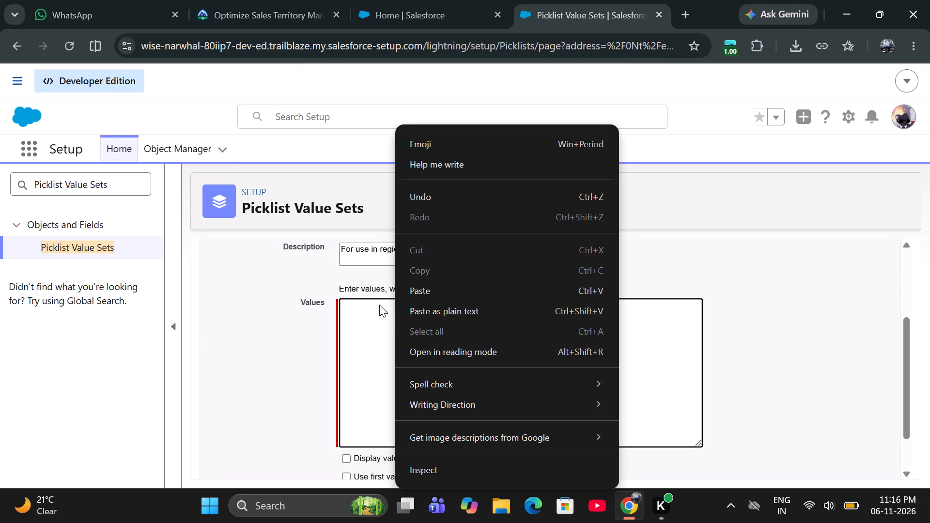
left_click(424, 291)
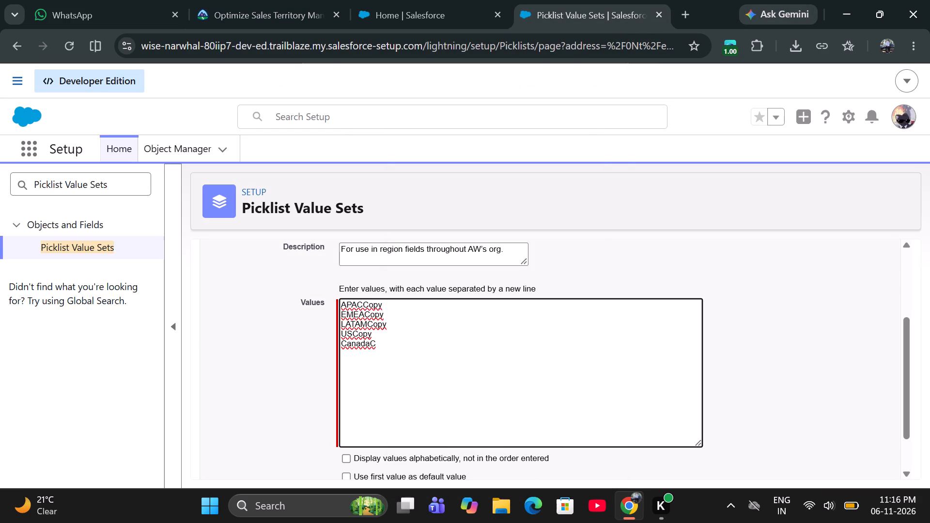
Remove the stray "Copy" text from the pasted values, leaving APAC, EMEA, LATAM, US and Canada on separate lines.
key("BackSpace")
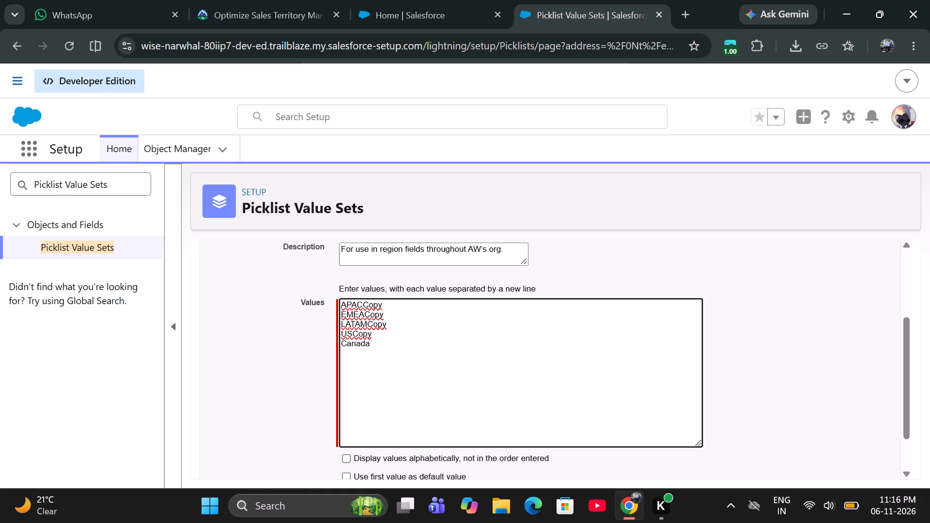
left_click(375, 335)
key("BackSpace")
key("BackSpace")
key("BackSpace")
key("BackSpace")
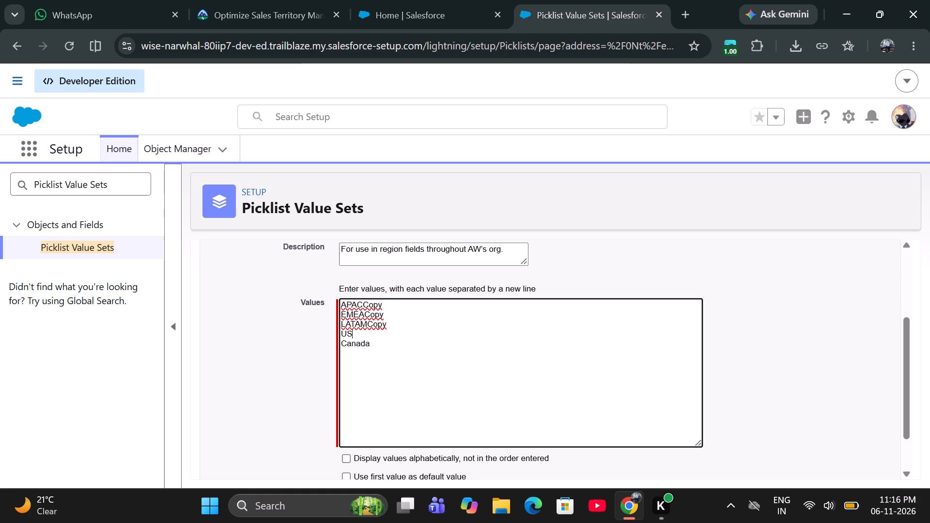
left_click(390, 325)
key("BackSpace")
key("BackSpace")
key("BackSpace")
key("BackSpace")
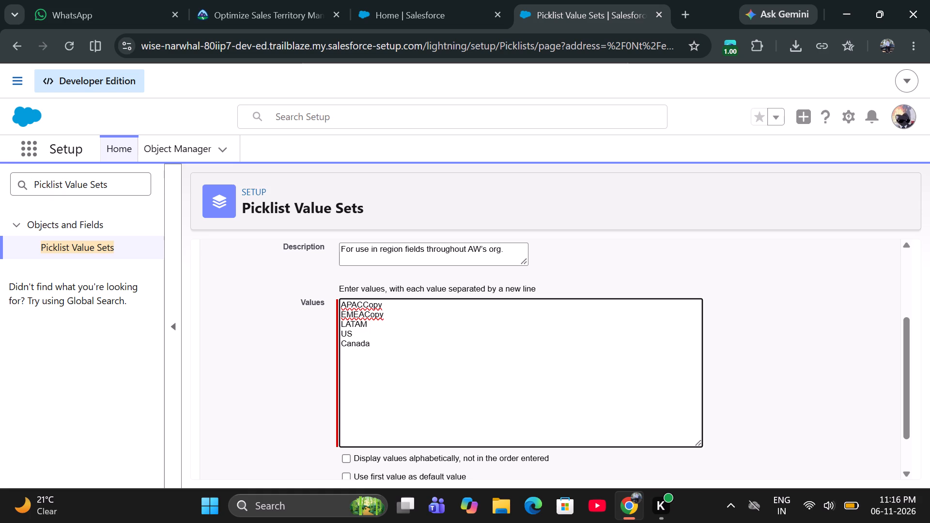
left_click(390, 317)
key("BackSpace")
key("BackSpace")
key("BackSpace")
key("BackSpace")
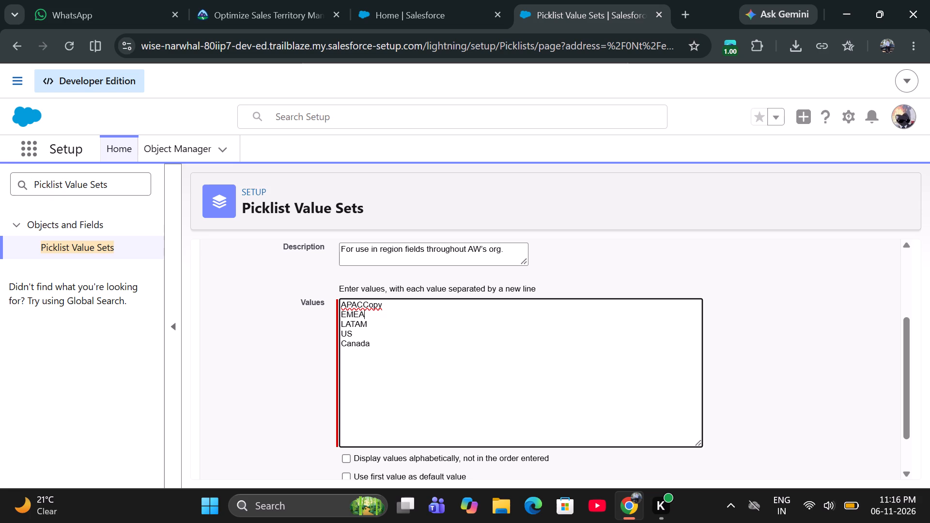
left_click(397, 309)
key("BackSpace")
key("BackSpace")
key("BackSpace")
key("BackSpace")
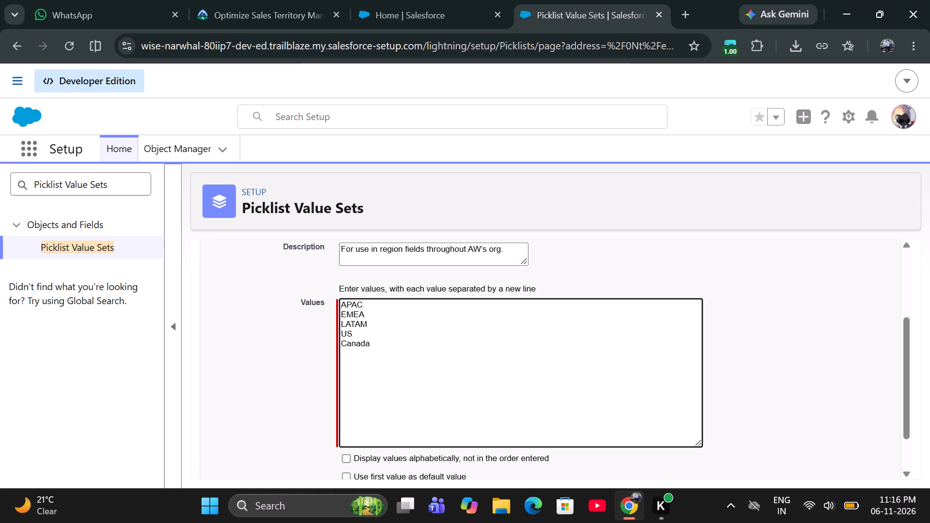
Save the Region global value set, leaving alphabetical display and first value as default unselected.
scroll(412, 408, "up", 1)
scroll(412, 408, "down", 5)
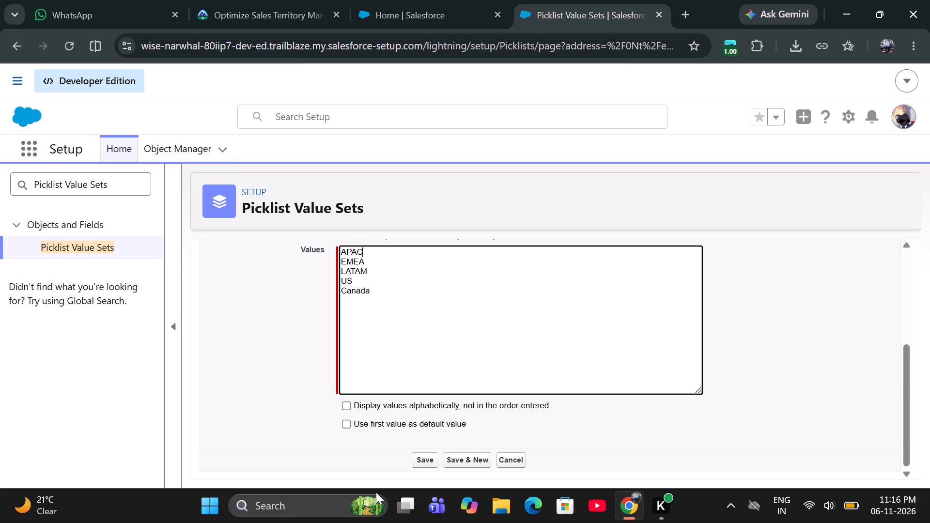
left_click(429, 456)
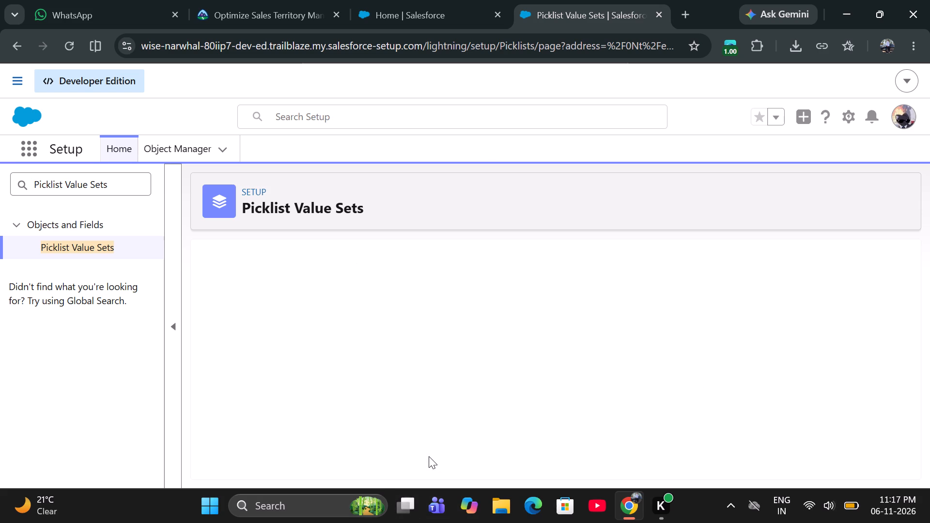
Go back to Trailhead and read the instructions for creating the Region picklist field on the lead and account objects.
left_click(274, 13)
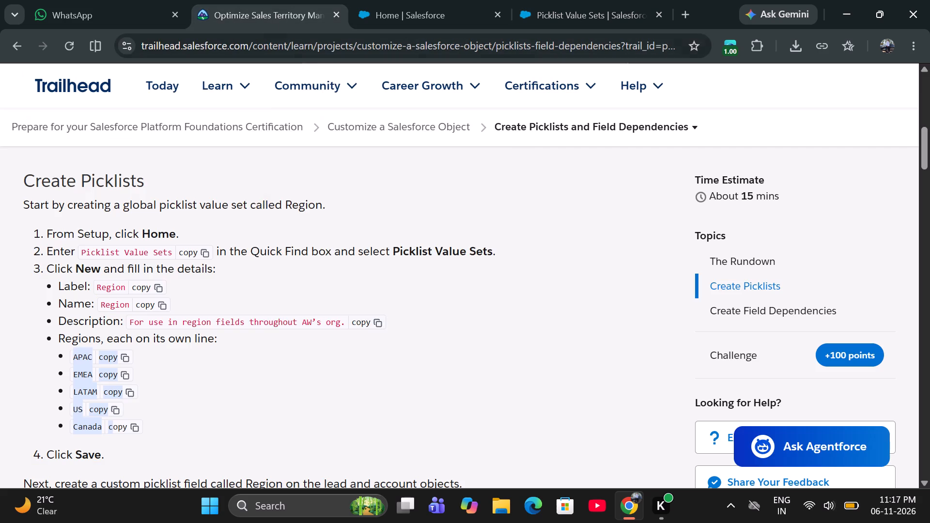
left_click(200, 399)
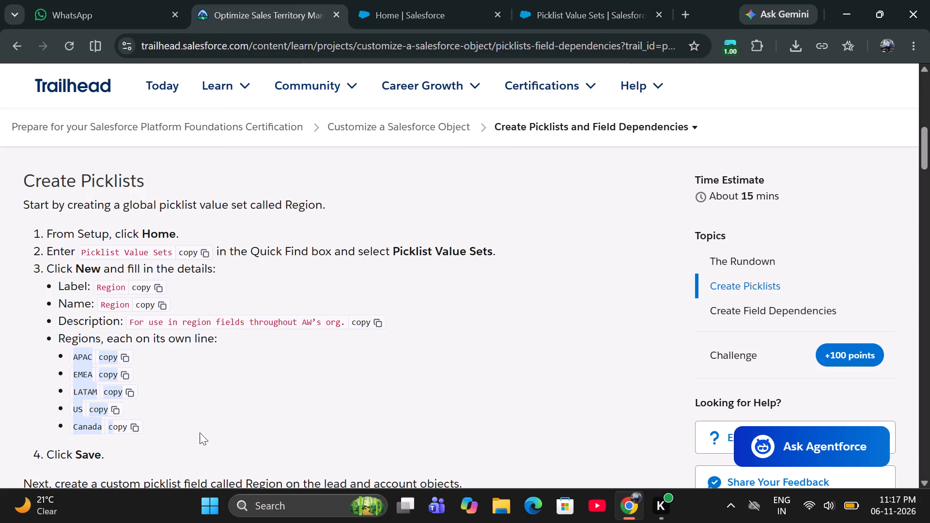
right_click(201, 432)
left_click(177, 432)
scroll(176, 431, "up", 1)
scroll(176, 431, "down", 1)
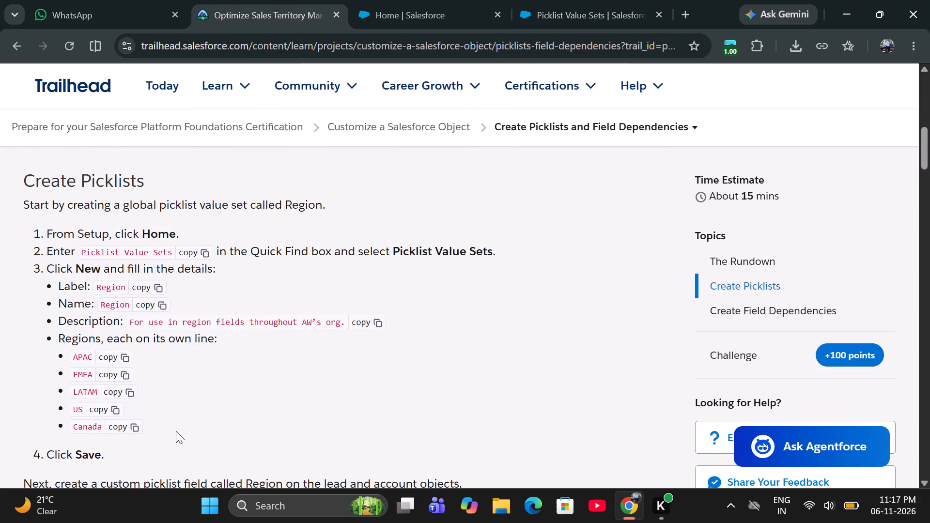
scroll(170, 440, "down", 1)
scroll(176, 445, "up", 1)
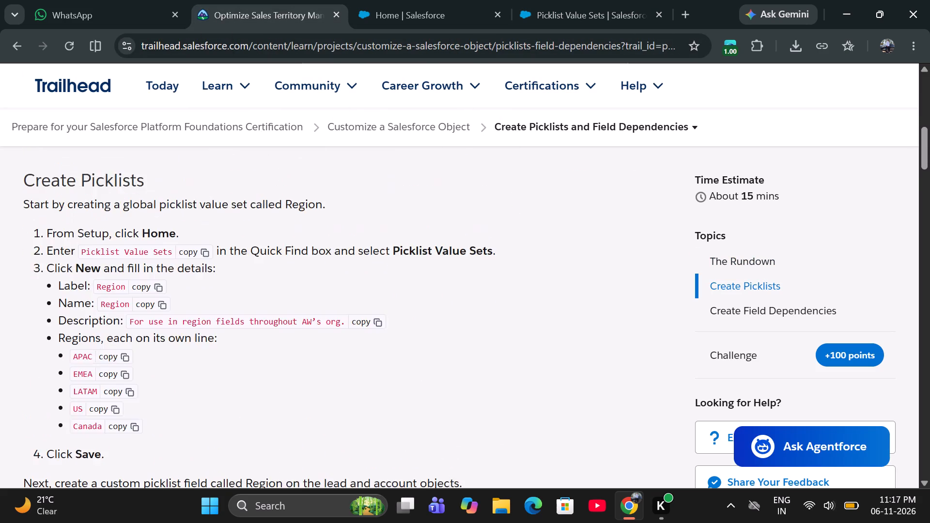
scroll(176, 445, "down", 4)
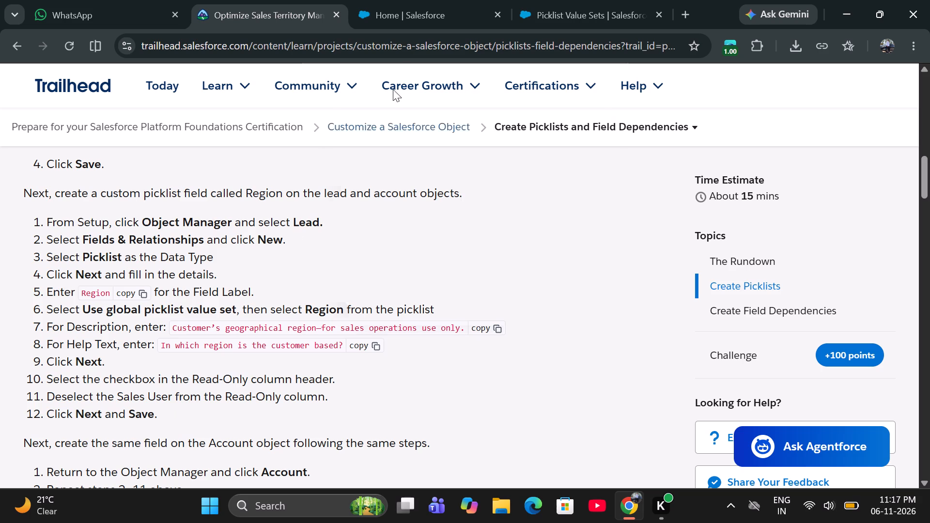
Switch to Salesforce Setup, find the Lead object in Object Manager by searching "lead", and open its Fields & Relationships.
left_click(558, 11)
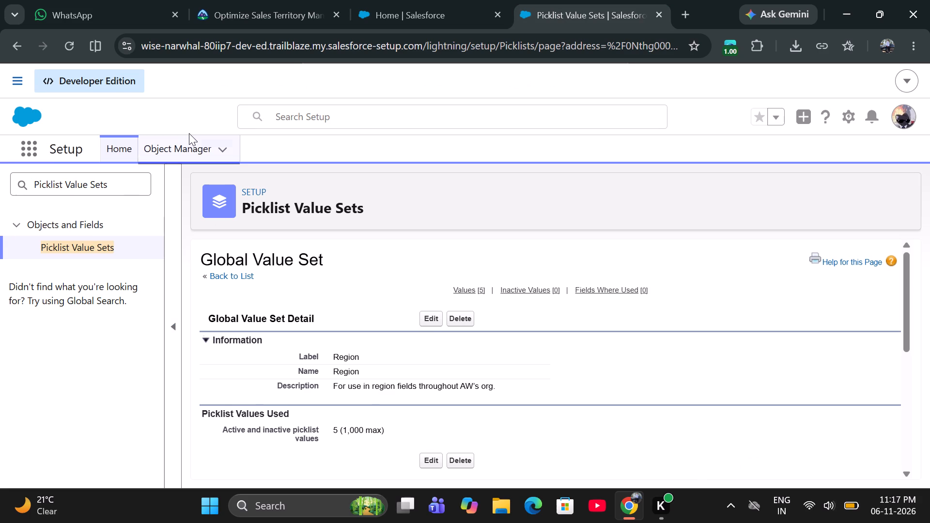
left_click(189, 133)
left_click(176, 153)
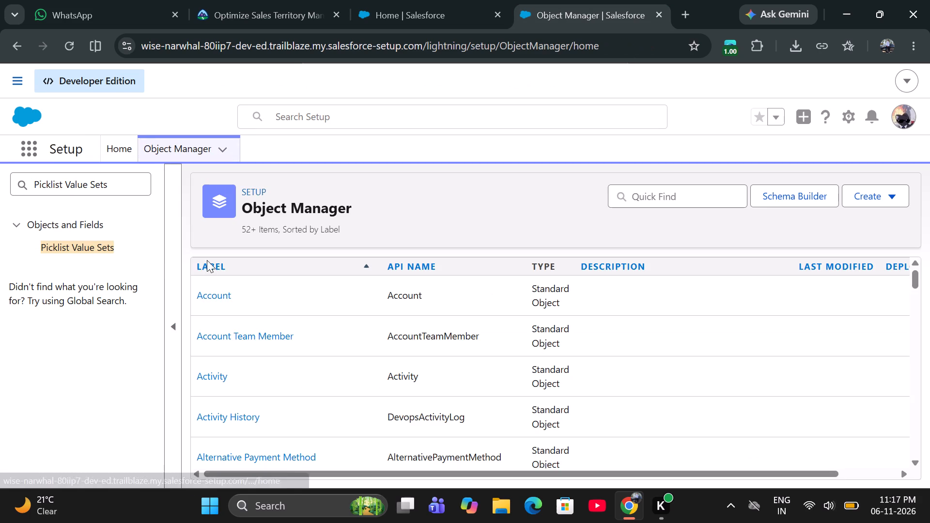
left_click(653, 192)
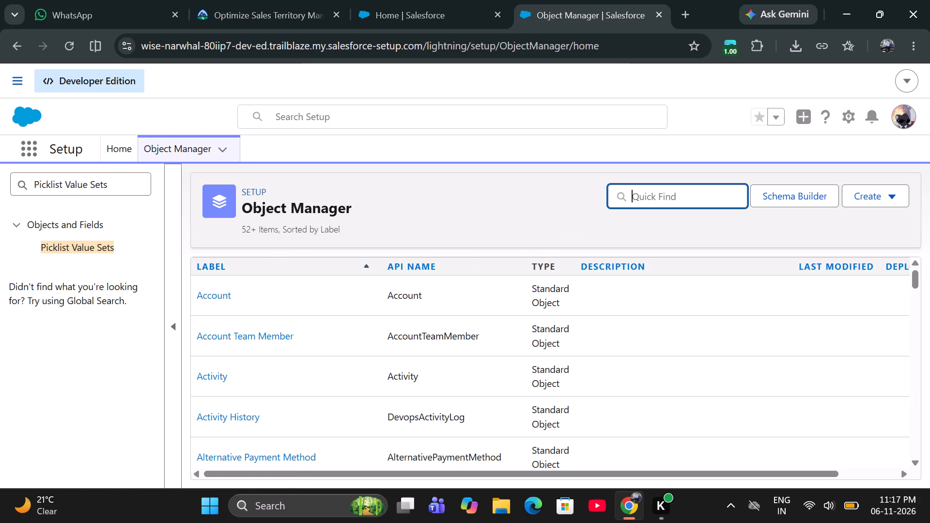
type("lead")
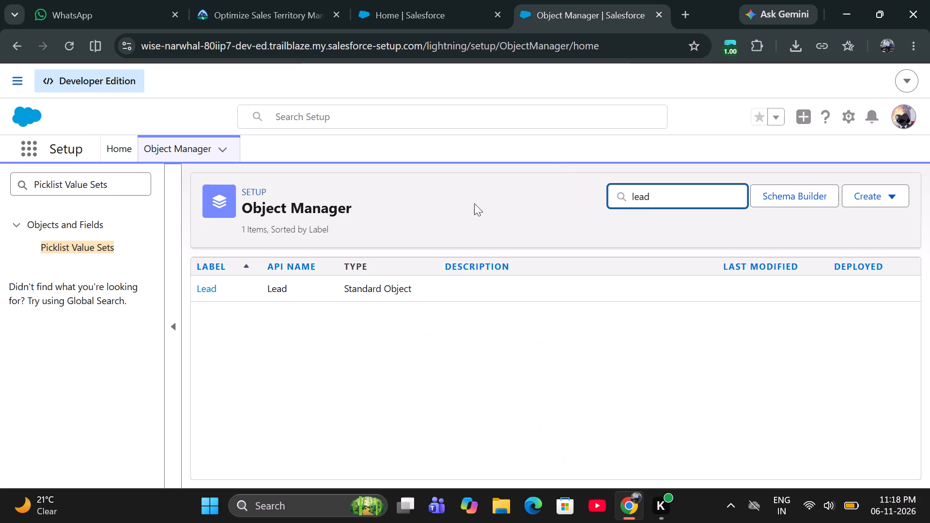
left_click(200, 290)
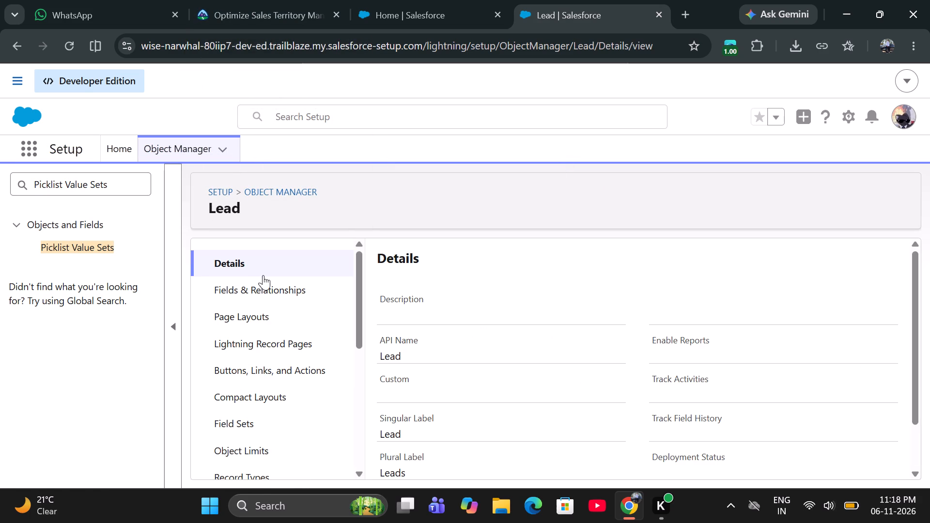
left_click(263, 283)
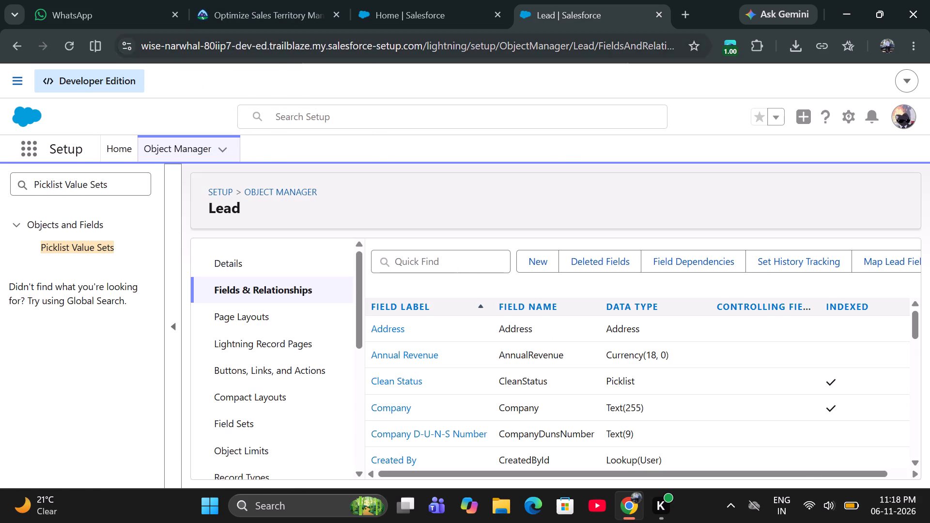
Check the Trailhead steps, start a new custom field on Lead with data type Picklist, and continue to its details.
left_click(269, 5)
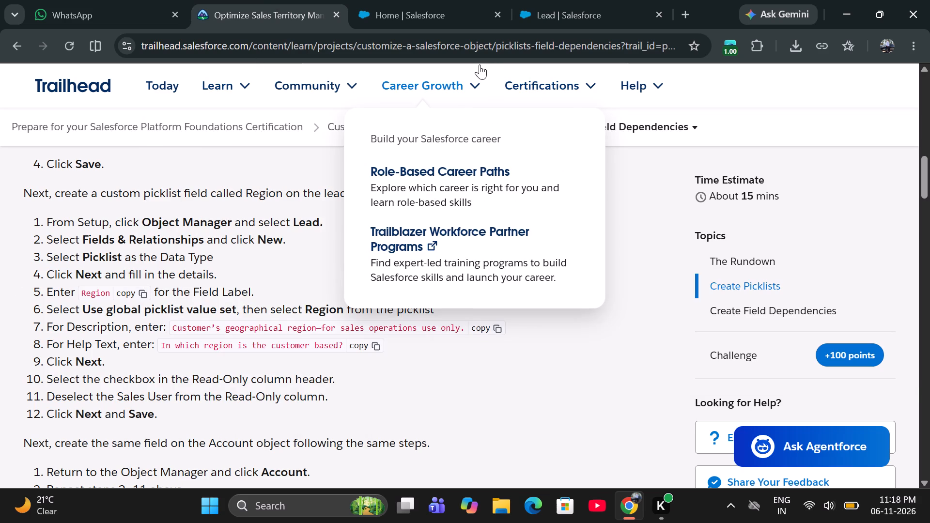
left_click(520, 15)
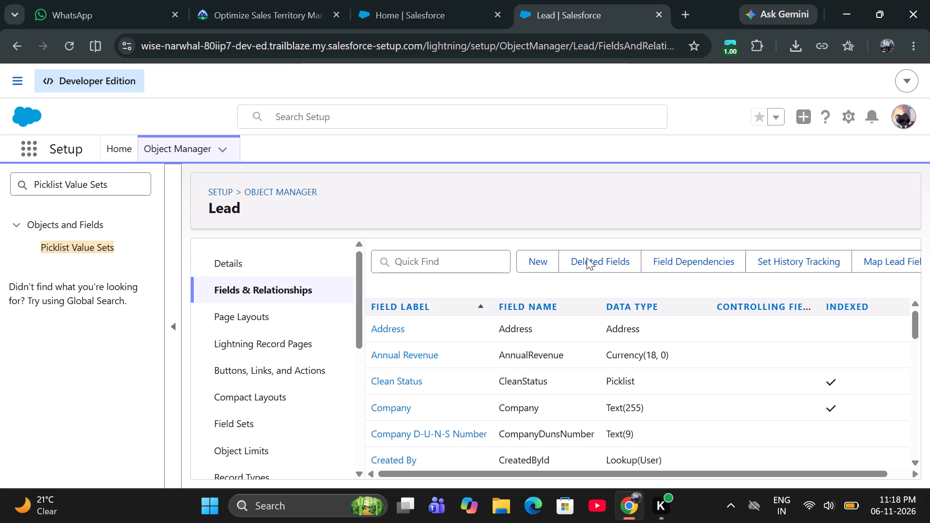
left_click(532, 268)
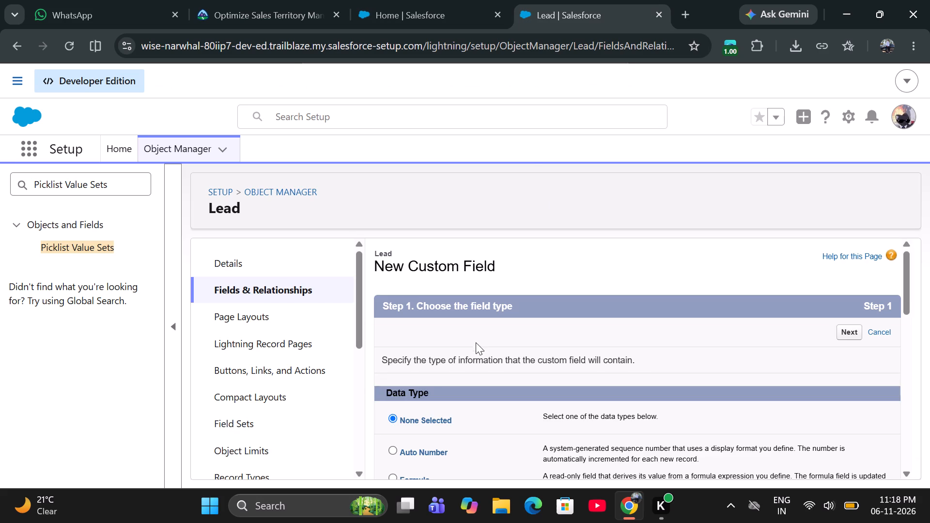
scroll(481, 387, "up", 1)
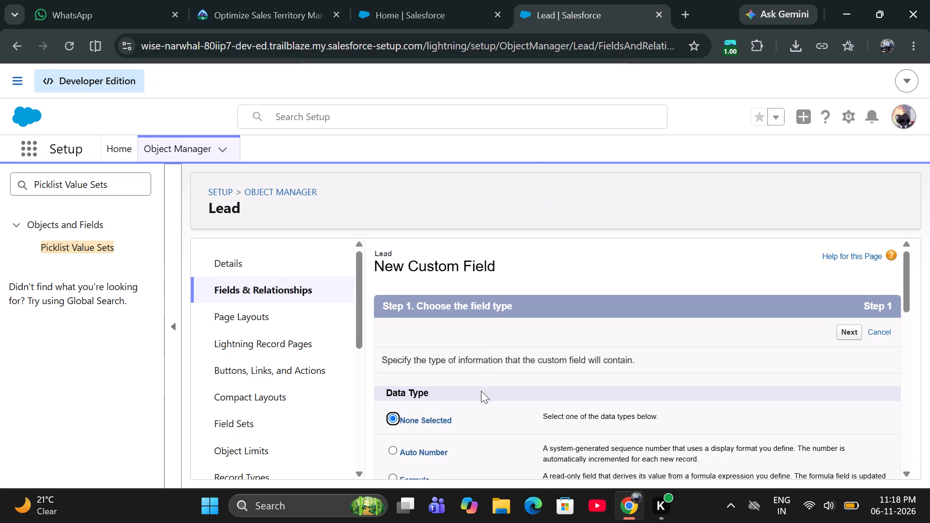
scroll(481, 400, "down", 4)
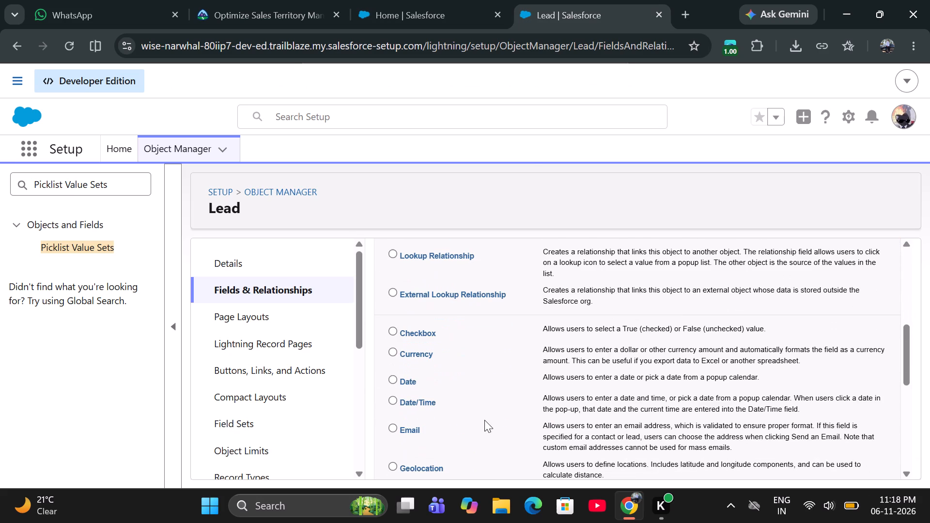
scroll(484, 420, "down", 1)
scroll(484, 420, "up", 1)
scroll(484, 420, "down", 2)
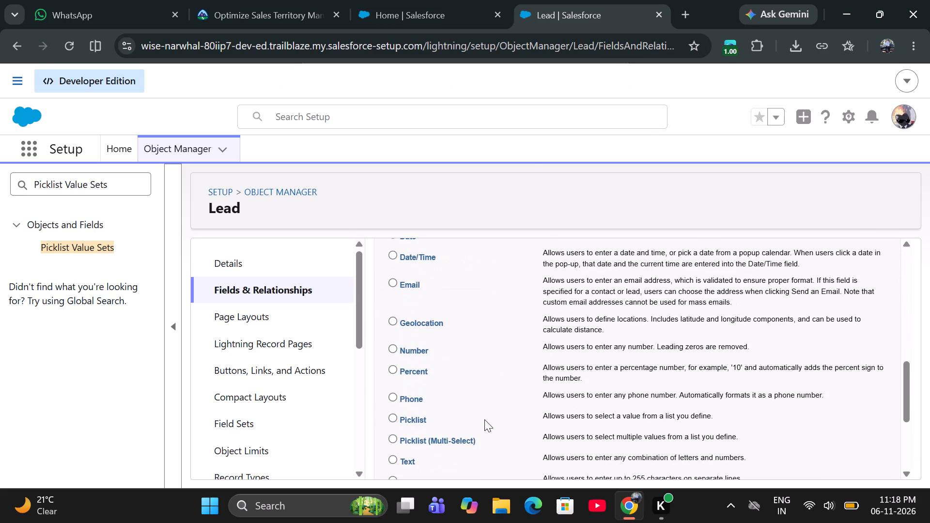
left_click(399, 416)
left_click(392, 416)
scroll(506, 419, "up", 5)
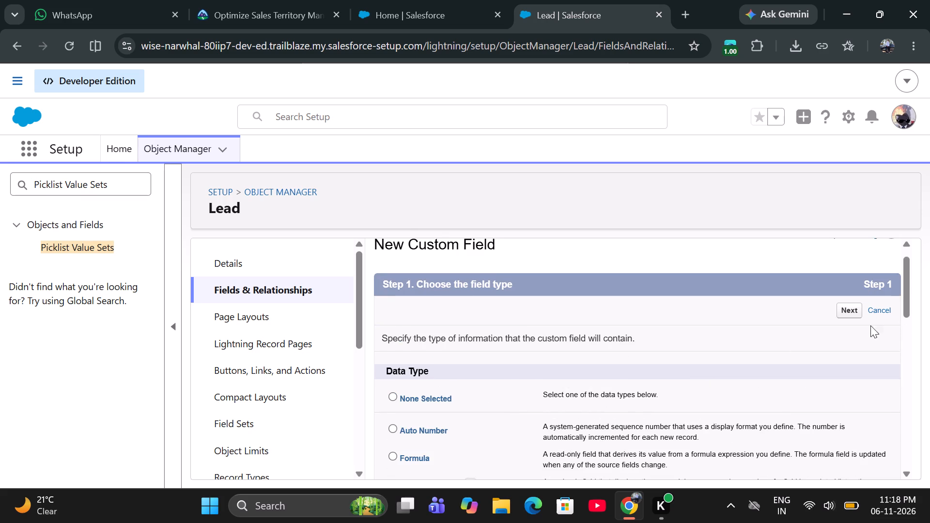
left_click(851, 336)
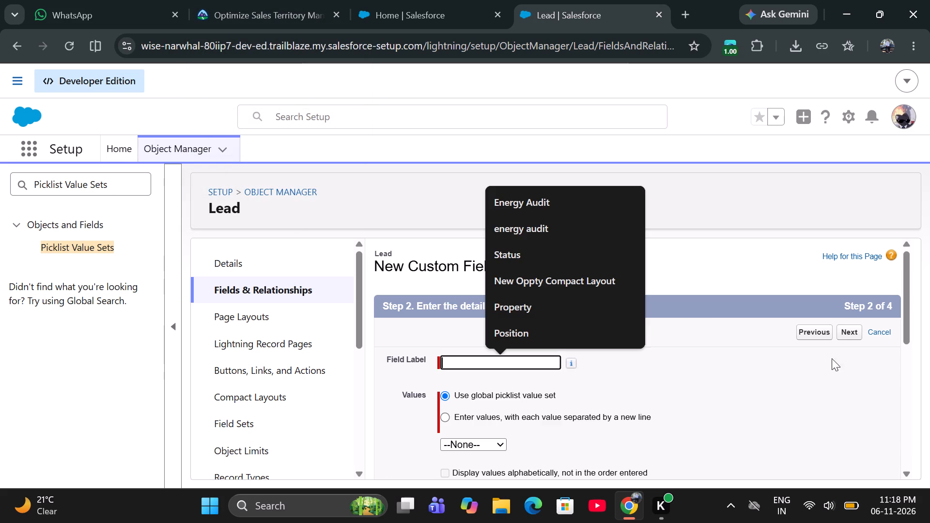
Copy the field label from the Trailhead instructions and set the new Lead field's label to Region.
left_click(206, 15)
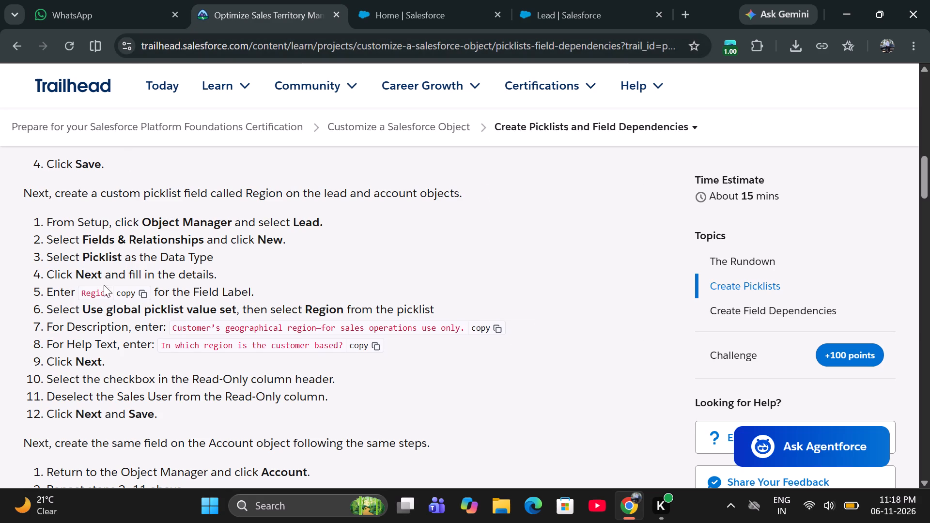
left_click(135, 291)
left_click(535, 12)
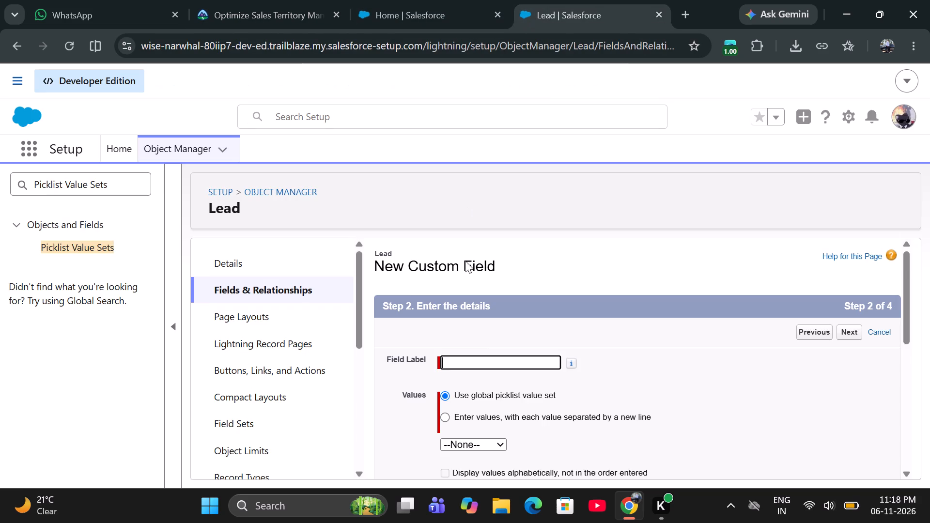
right_click(468, 363)
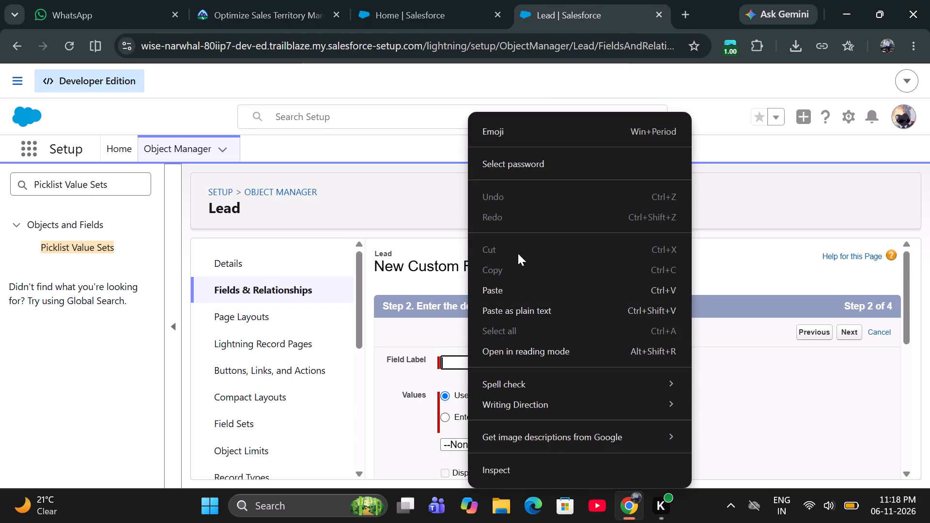
left_click(506, 285)
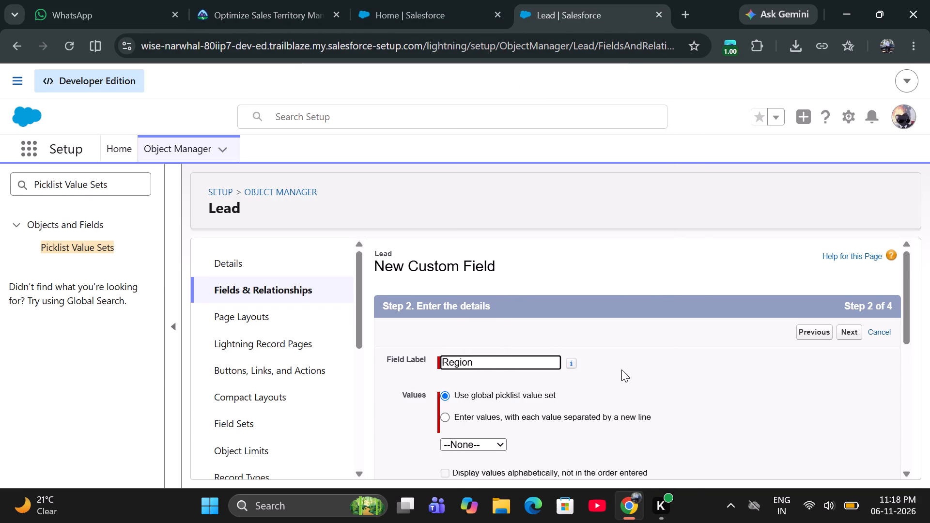
Check the Trailhead instructions and choose Region as the global picklist value set for the new Lead field.
left_click(224, 5)
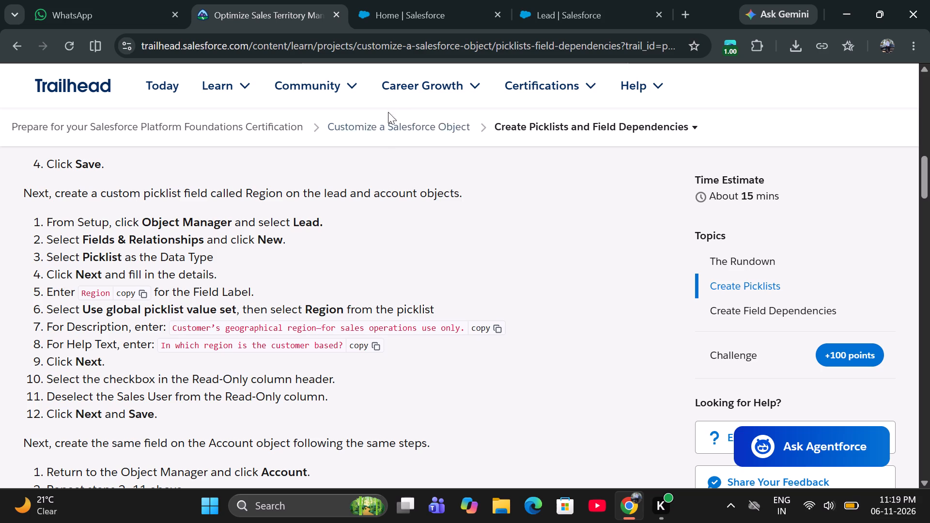
left_click(544, 14)
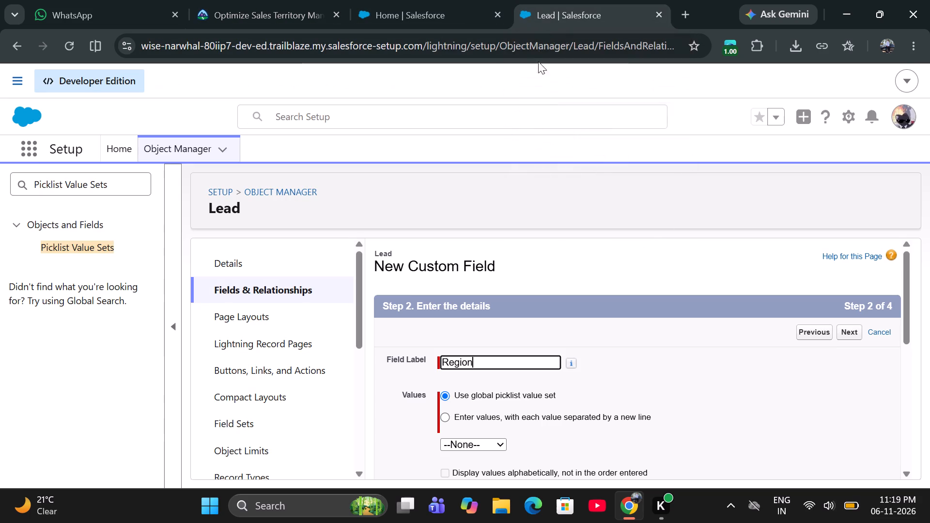
left_click(475, 440)
left_click(472, 435)
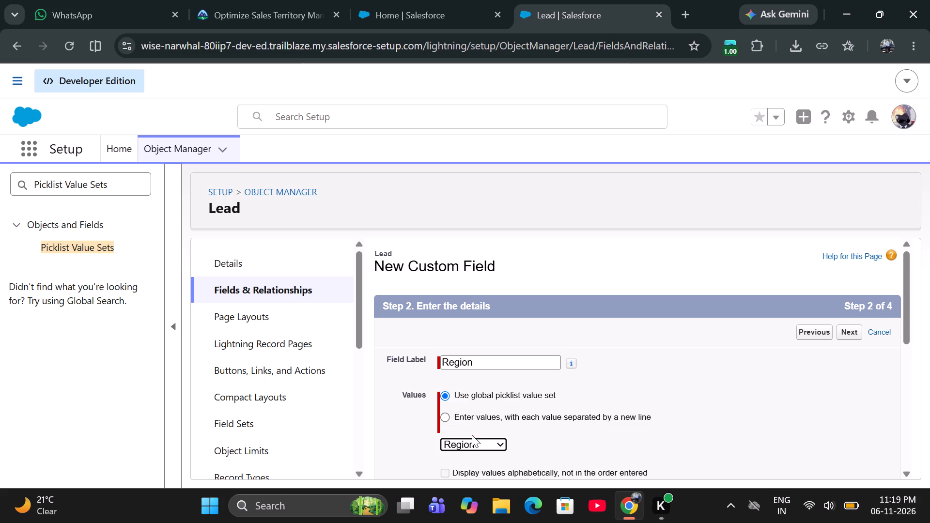
Copy the description from Trailhead into the Lead field's Description: "Customer’s geographical region—for sales operations use only.".
left_click(264, 14)
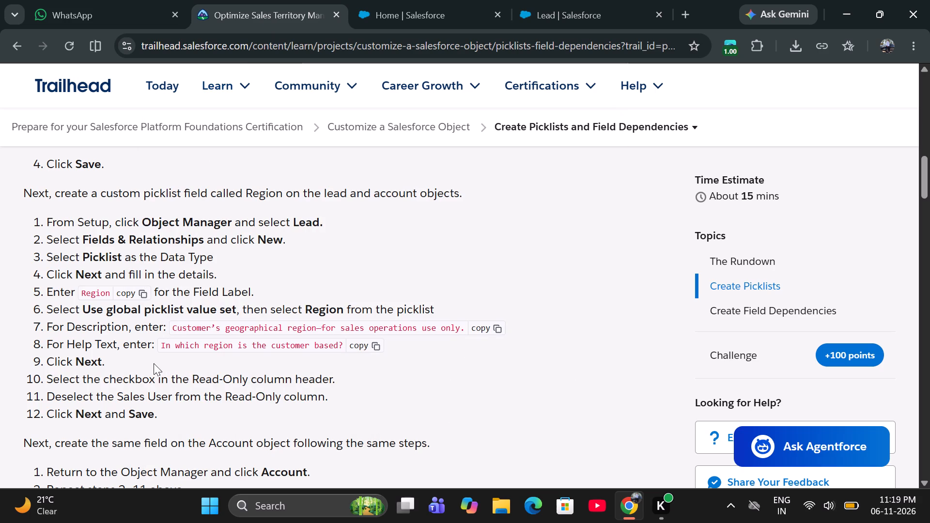
left_click(485, 328)
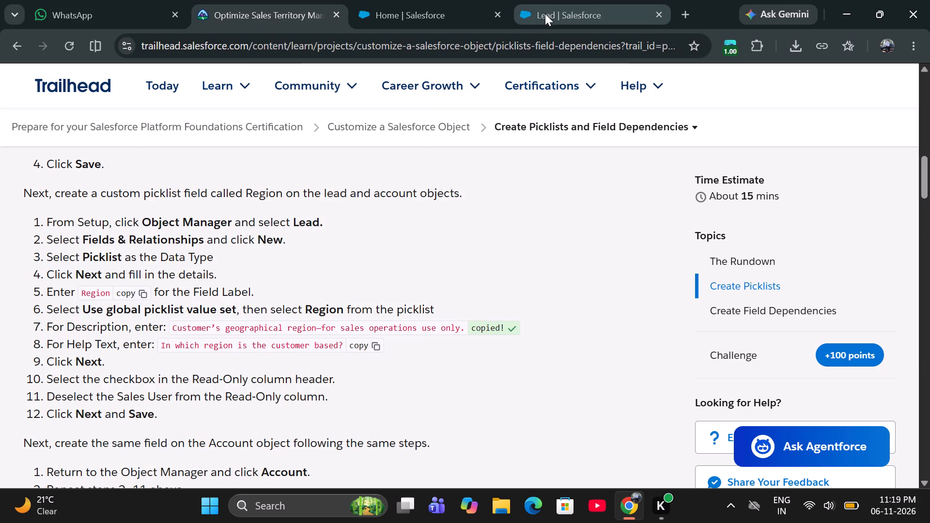
left_click(545, 14)
scroll(409, 414, "down", 1)
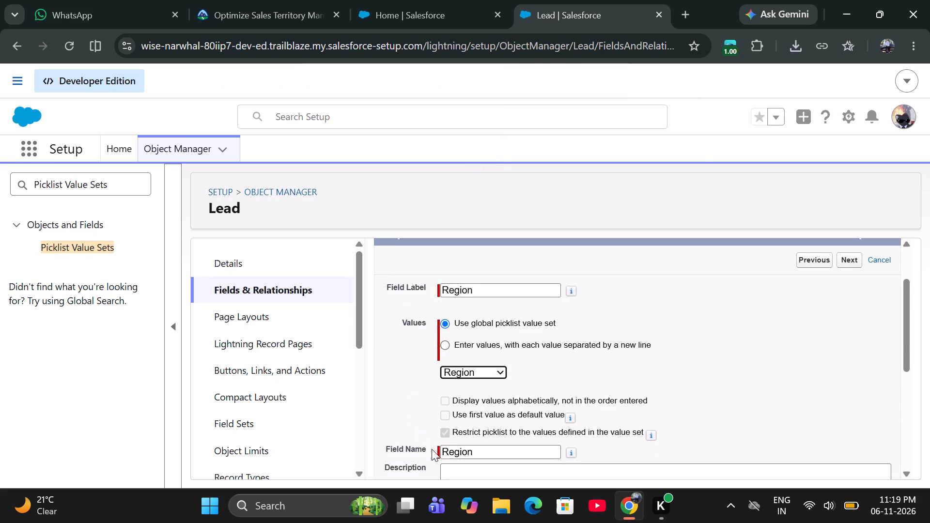
scroll(435, 449, "up", 1)
scroll(435, 449, "down", 1)
scroll(435, 449, "up", 1)
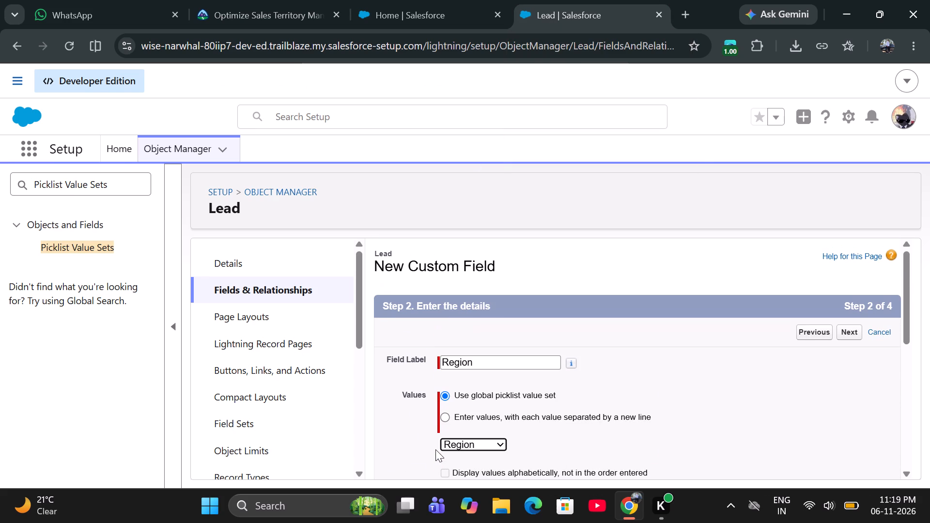
scroll(435, 449, "down", 4)
scroll(435, 449, "up", 1)
scroll(435, 449, "down", 2)
scroll(435, 449, "up", 1)
scroll(435, 449, "down", 1)
scroll(438, 448, "up", 1)
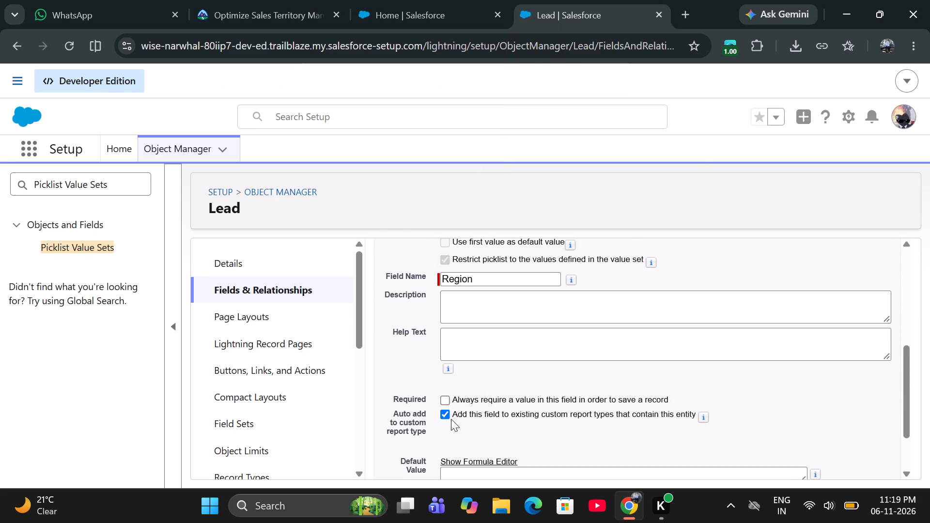
left_click(446, 299)
right_click(446, 299)
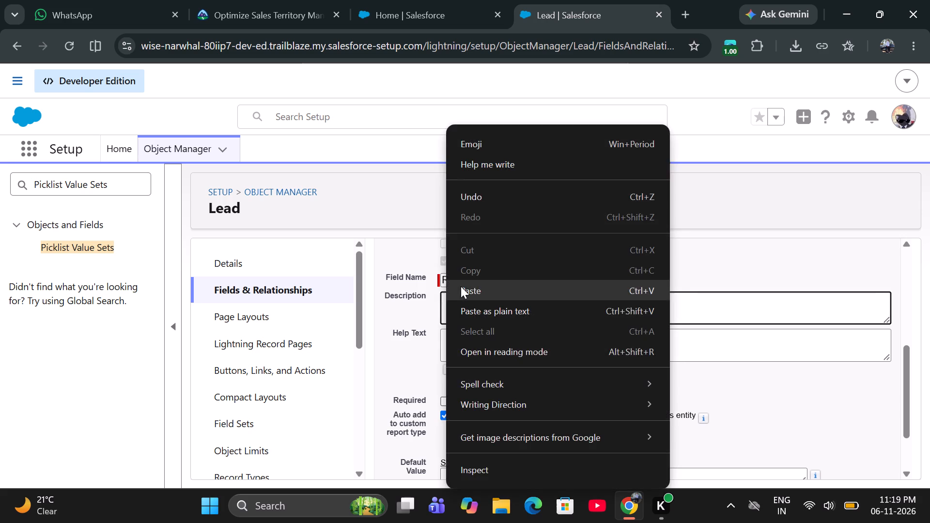
left_click(461, 286)
Copy the help text from Trailhead into the Lead field's Help Text: "In which region is the customer based?".
left_click(222, 21)
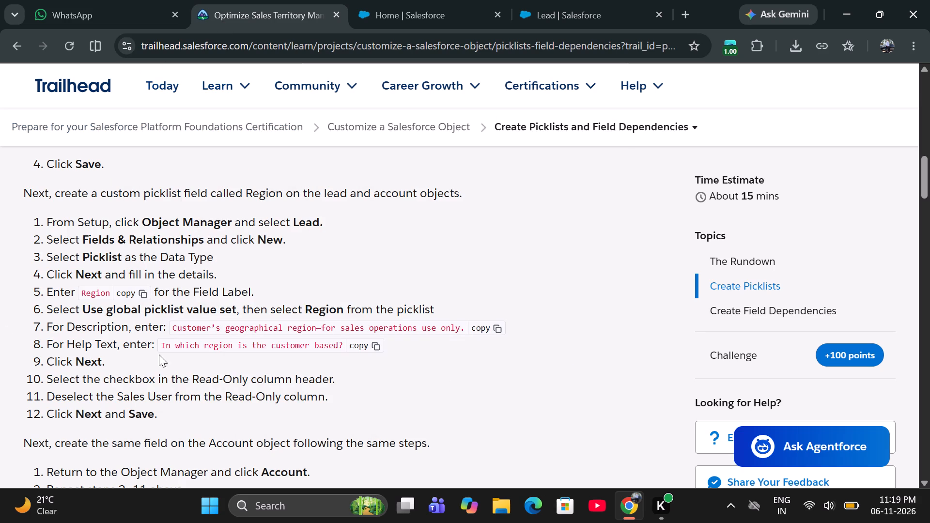
left_click(353, 351)
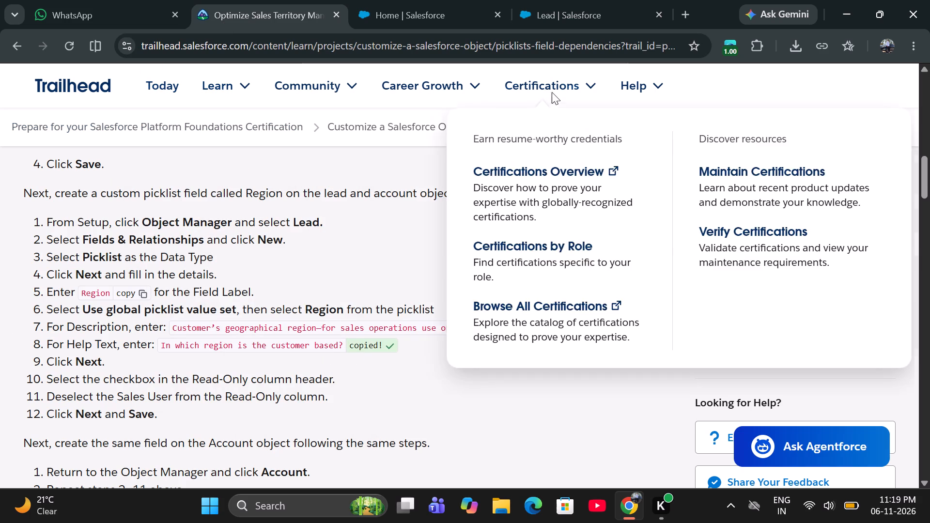
left_click(546, 20)
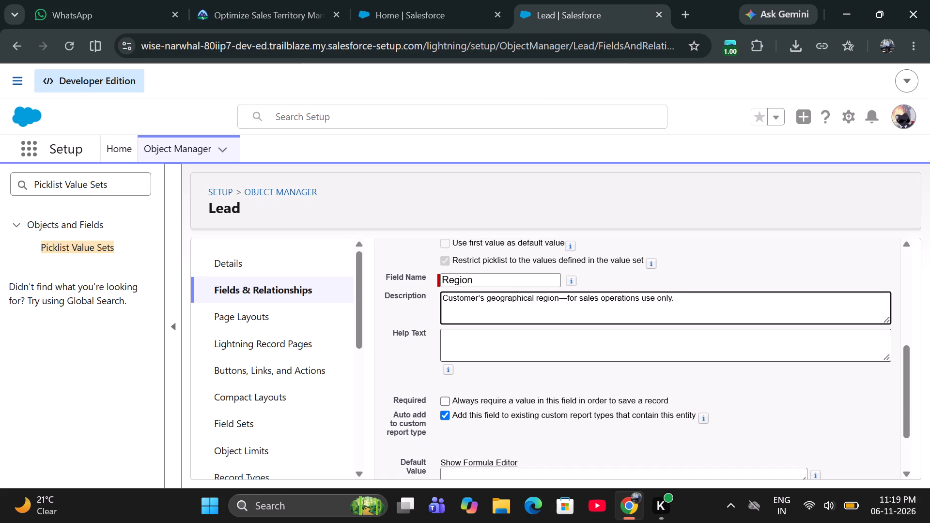
right_click(491, 340)
left_click(515, 288)
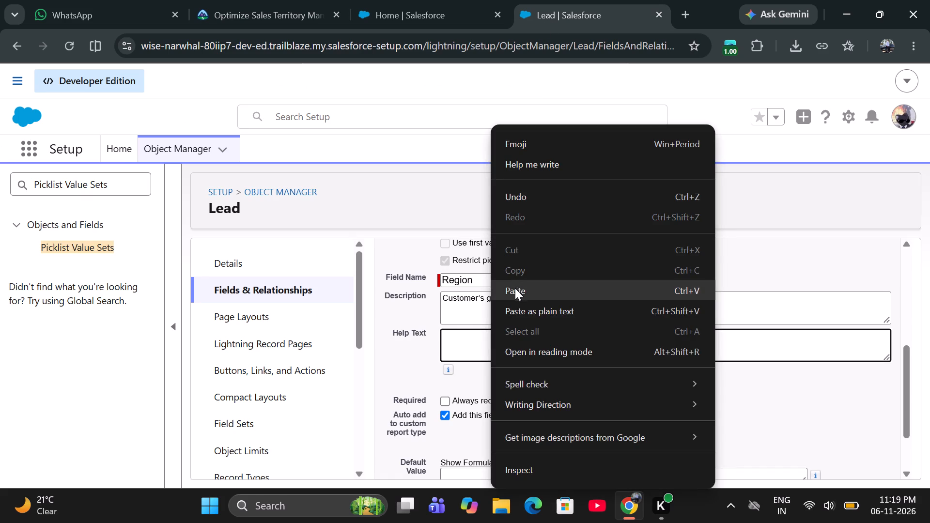
Check the Trailhead instructions, review the entered Region field details, and continue to field-level security.
left_click(238, 8)
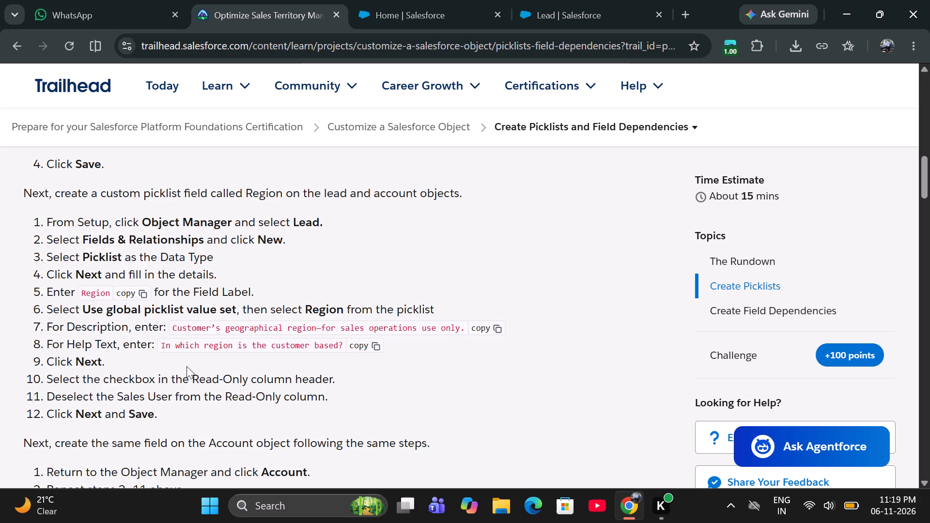
left_click(546, 1)
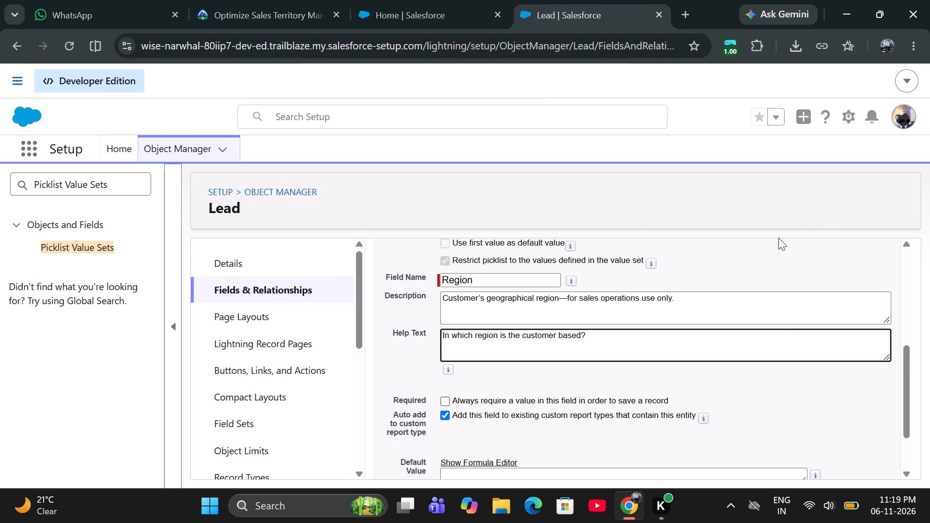
scroll(778, 344, "up", 1)
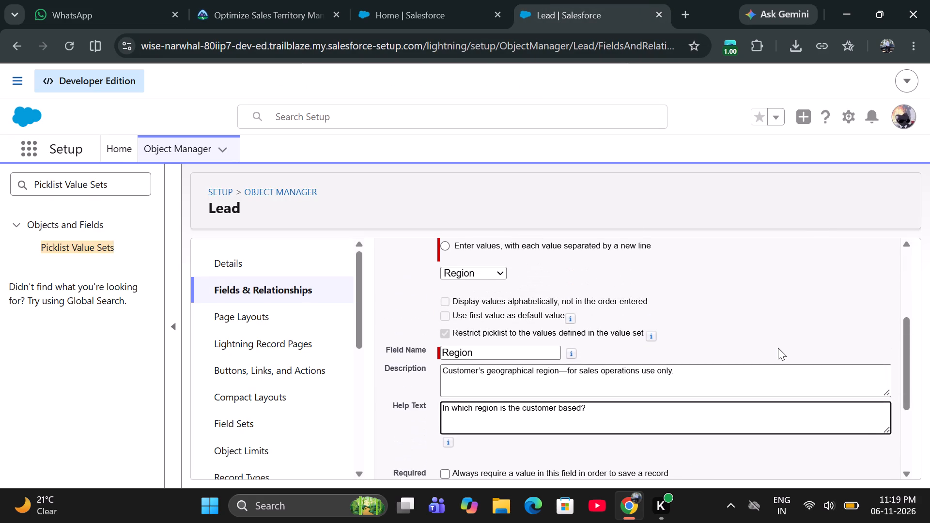
scroll(777, 348, "up", 1)
scroll(777, 351, "down", 1)
scroll(780, 357, "up", 1)
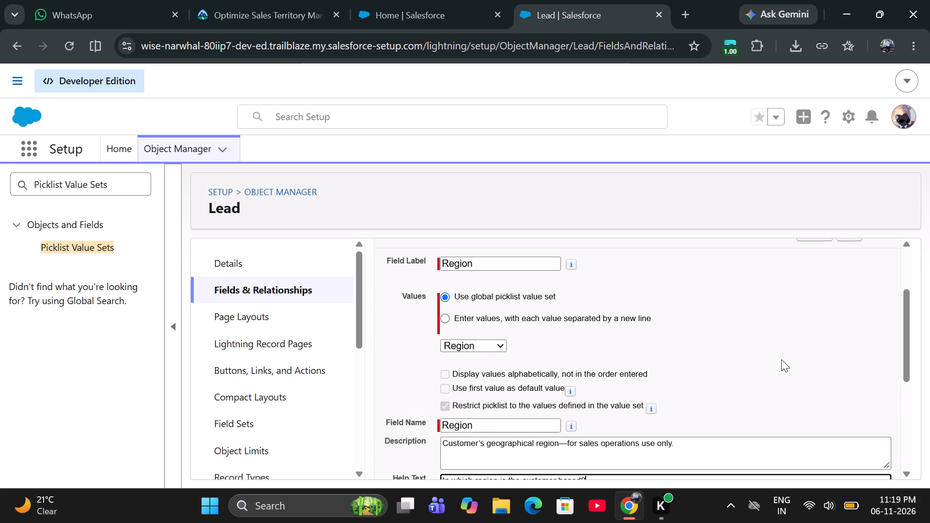
scroll(781, 359, "up", 1)
left_click(854, 337)
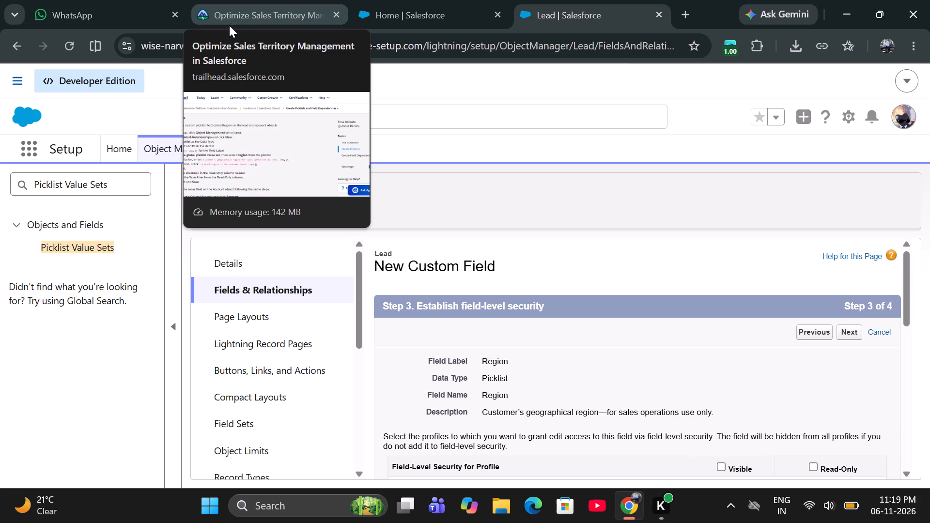
Following Trailhead, make the Region field read-only for all profiles except Sales User, and continue to the page layouts.
left_click(229, 25)
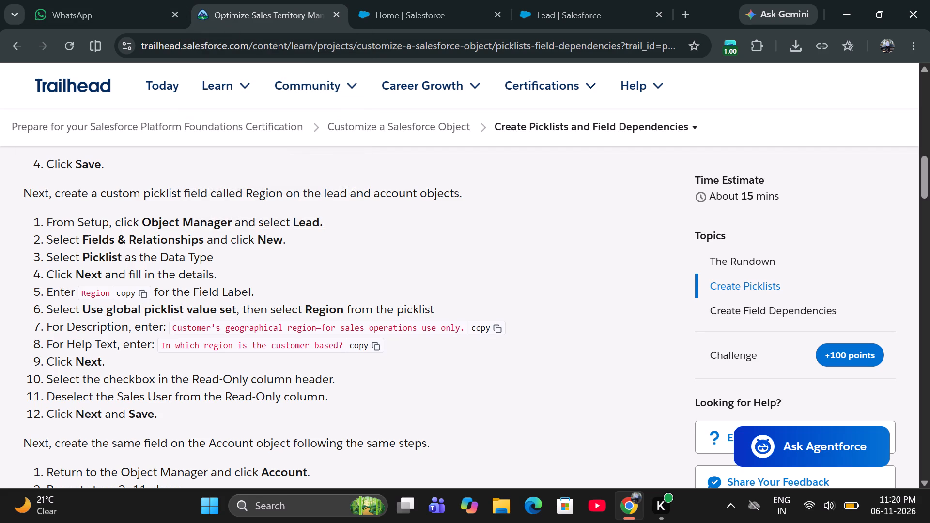
left_click(557, 16)
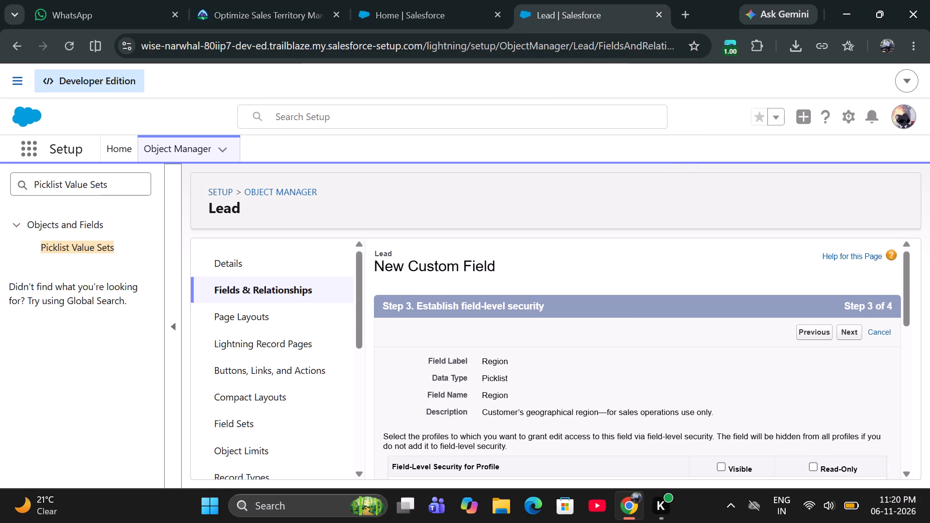
scroll(750, 483, "down", 1)
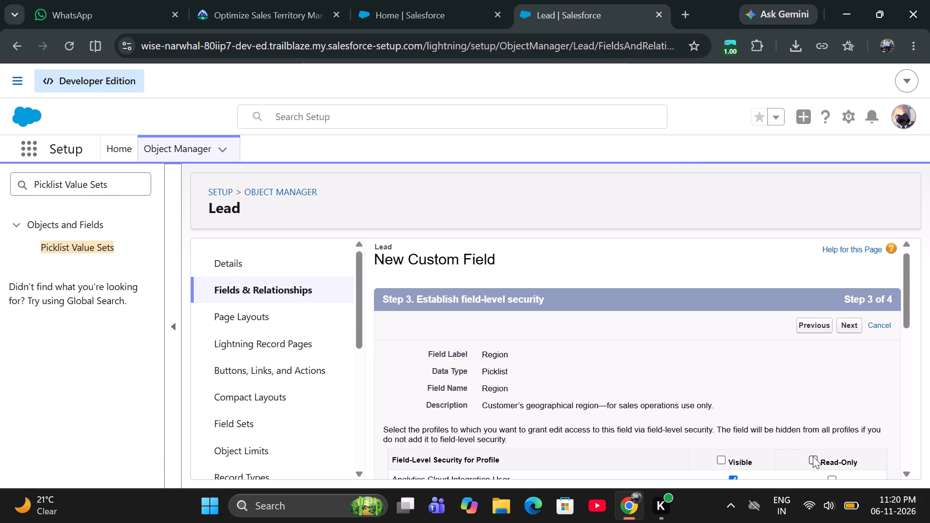
left_click(814, 456)
scroll(814, 456, "down", 4)
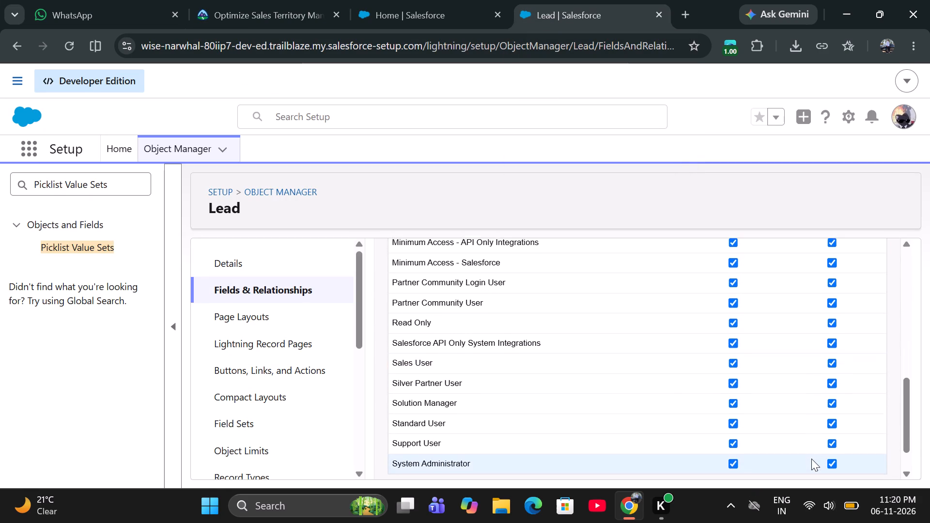
left_click(834, 365)
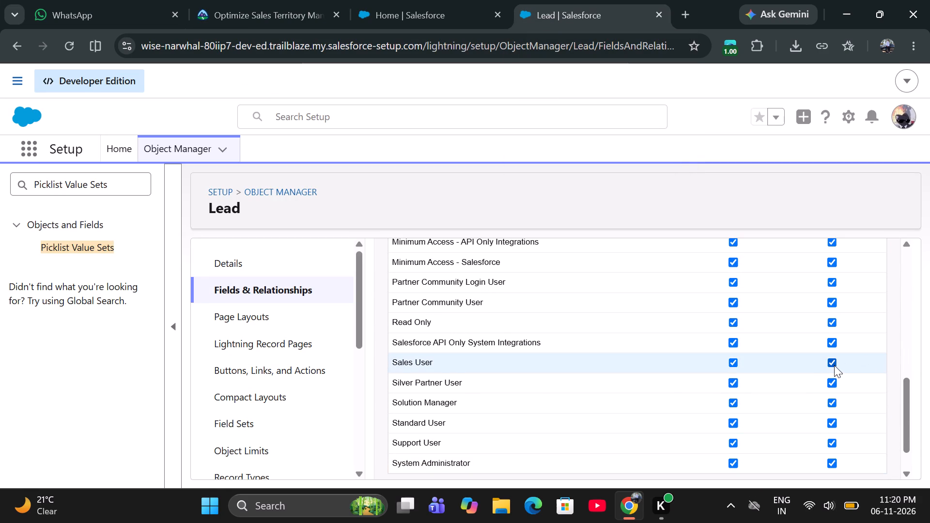
scroll(784, 400, "down", 1)
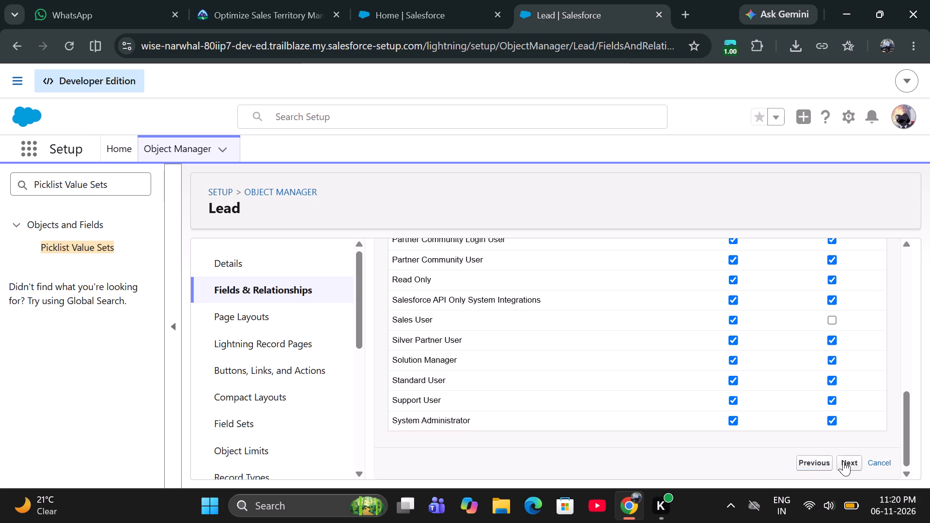
left_click(843, 461)
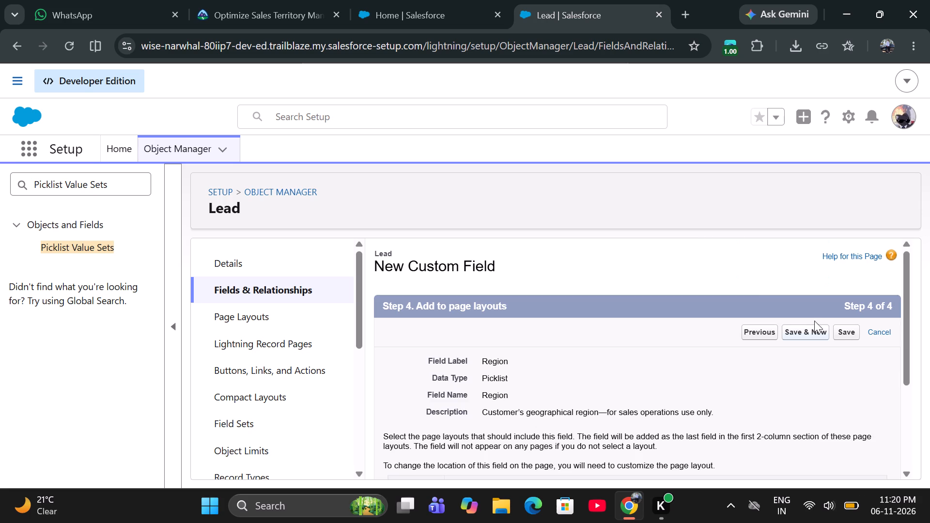
Check the Trailhead instructions and save the Region field on Lead with the default page layout selection.
left_click(277, 11)
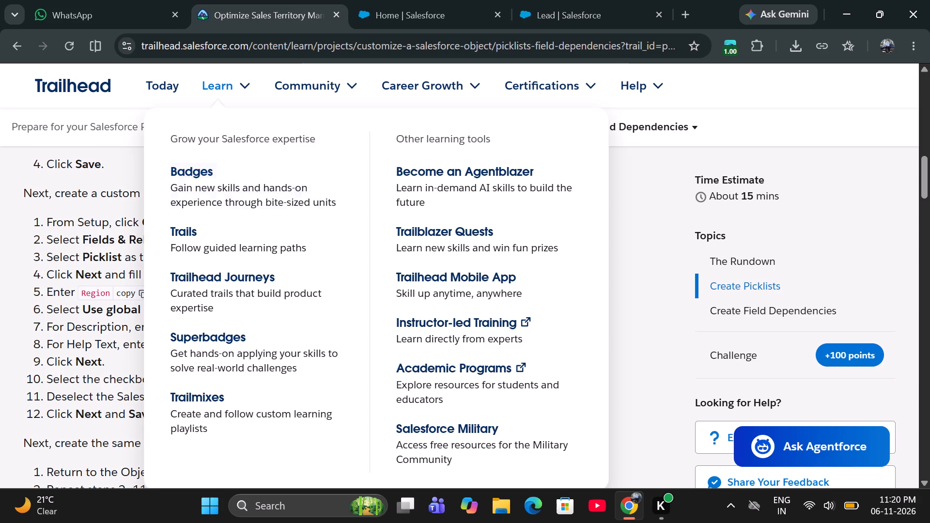
left_click(613, 0)
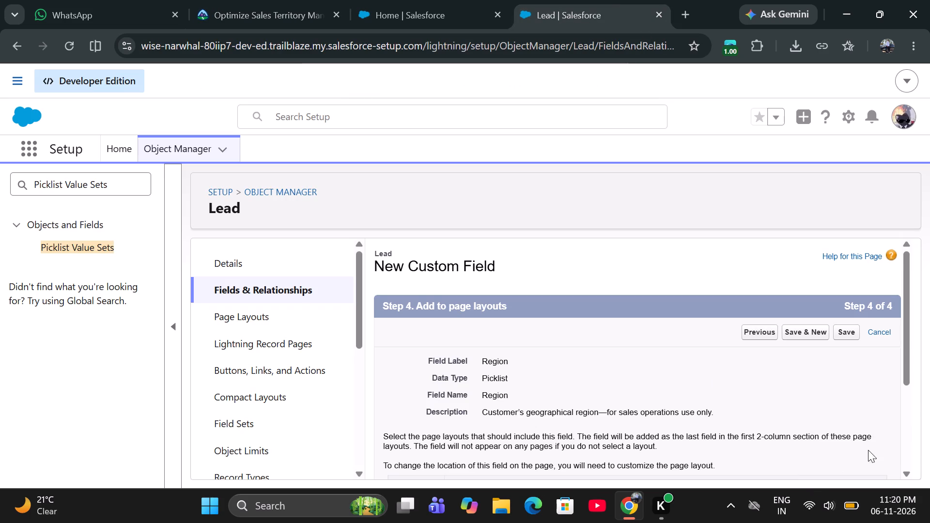
left_click(852, 335)
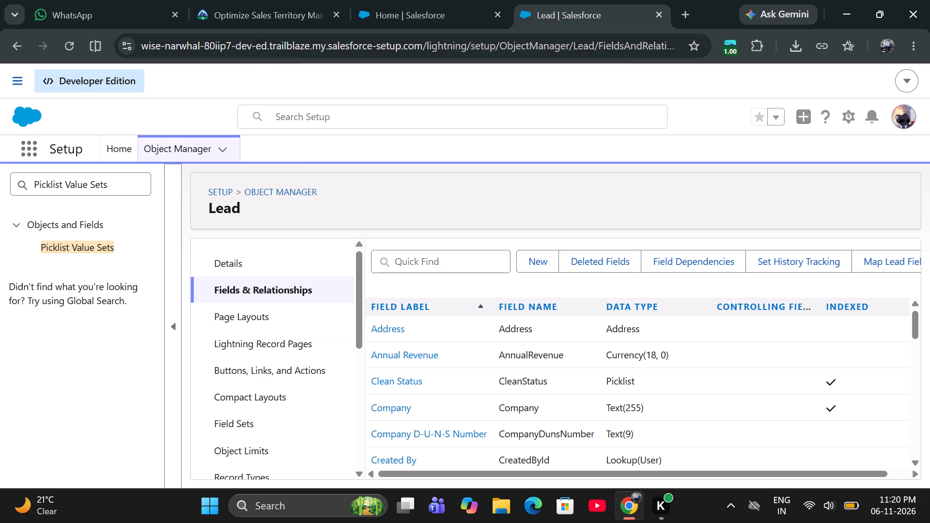
Read the Trailhead instructions for creating the Region field on Account and the Zone picklist that follows.
left_click(247, 8)
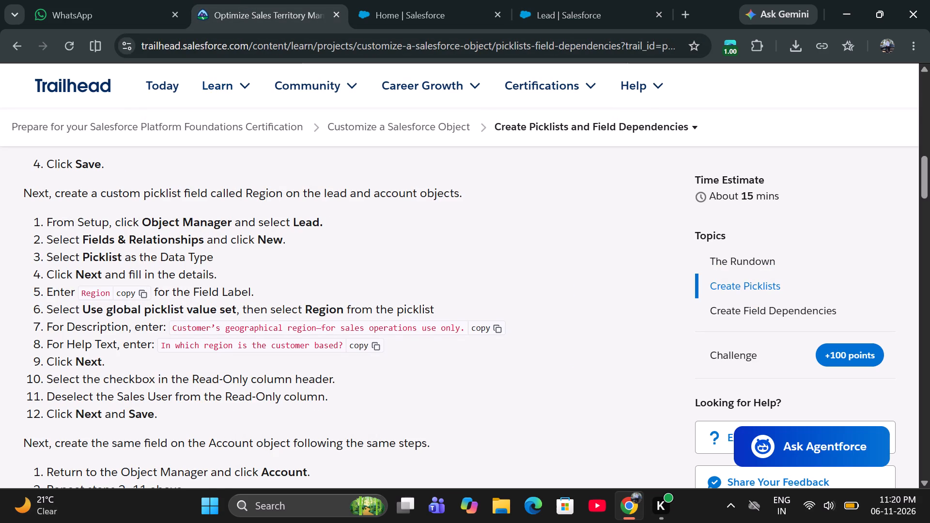
scroll(155, 343, "down", 2)
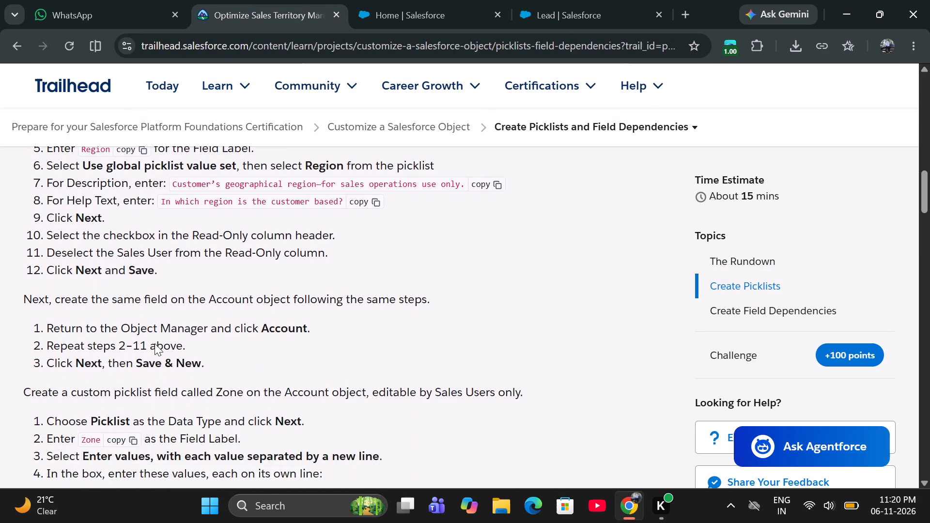
scroll(155, 343, "down", 2)
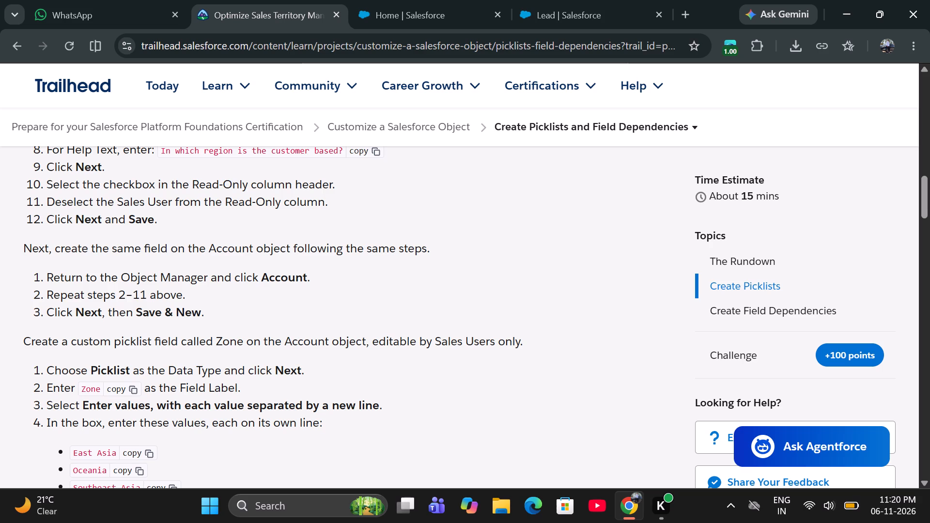
scroll(181, 319, "up", 1)
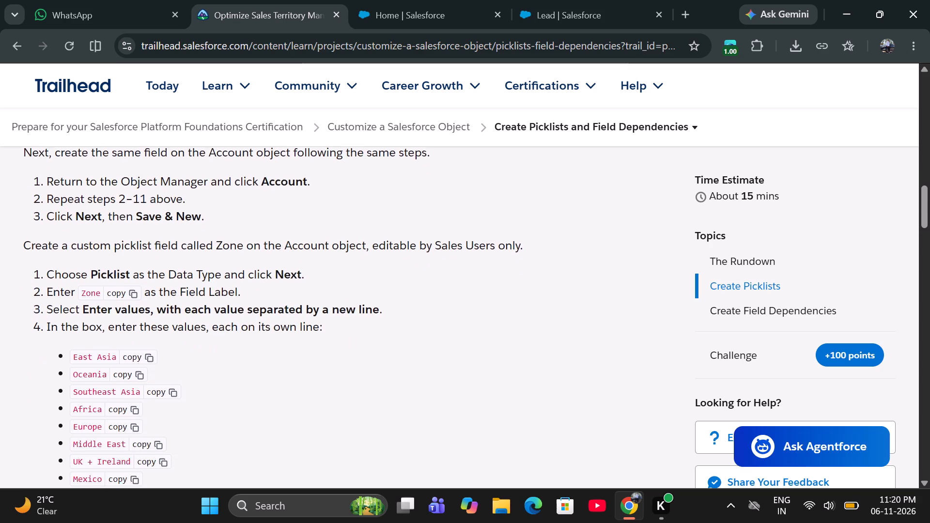
scroll(181, 319, "up", 2)
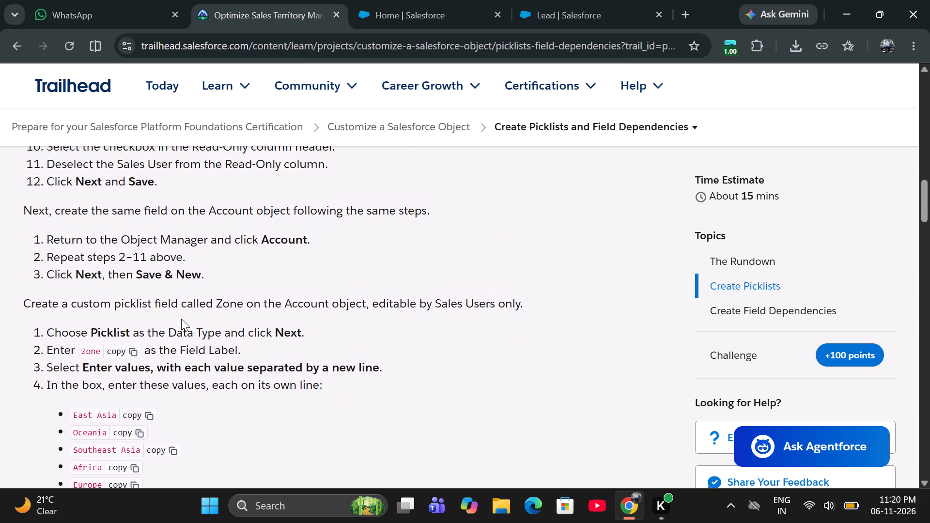
scroll(181, 319, "up", 1)
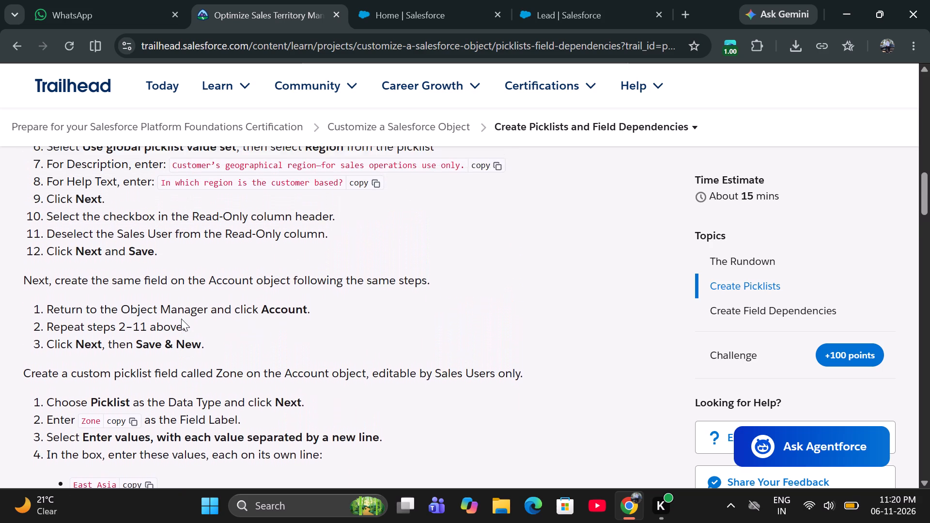
scroll(181, 319, "up", 2)
scroll(181, 319, "right", 1)
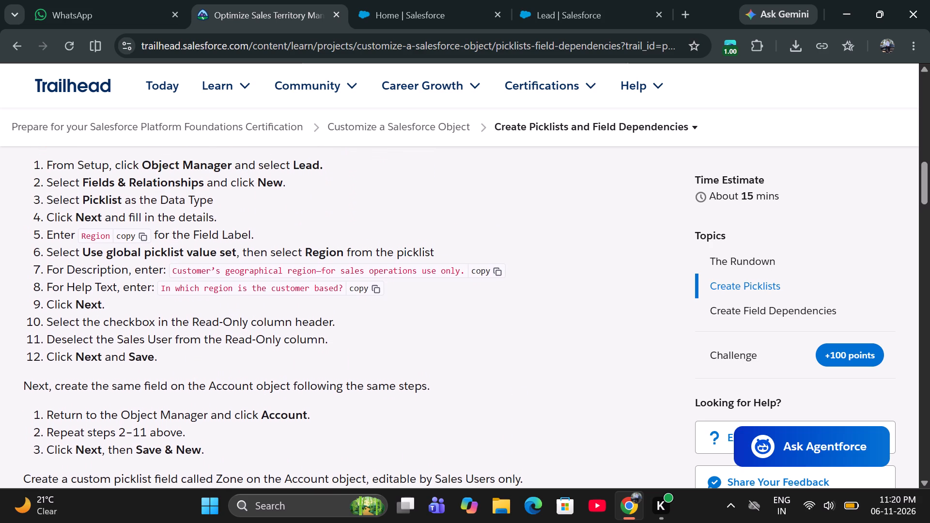
scroll(181, 319, "right", 1)
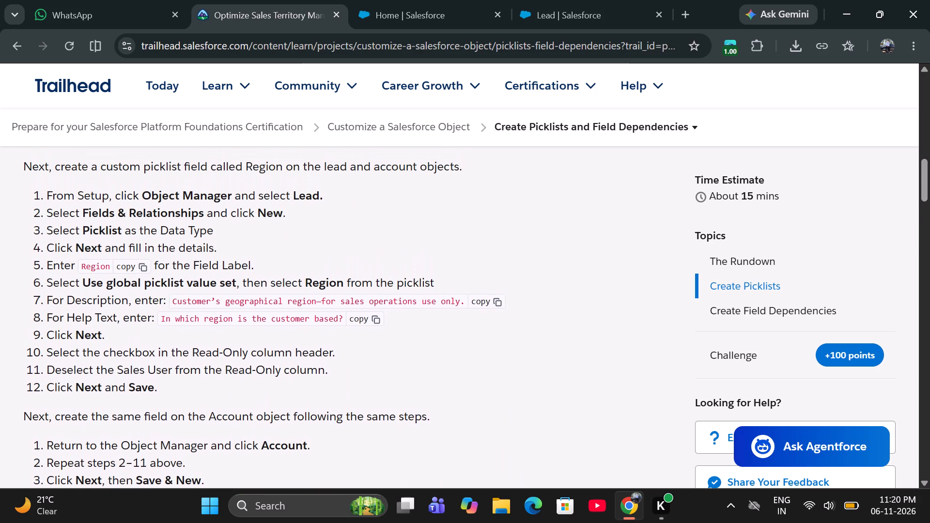
scroll(181, 319, "right", 1)
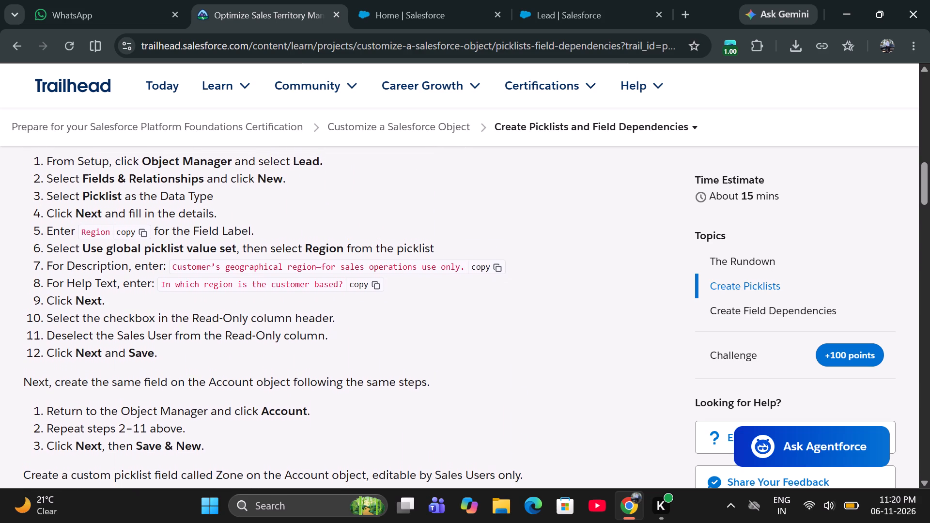
scroll(181, 319, "right", 1)
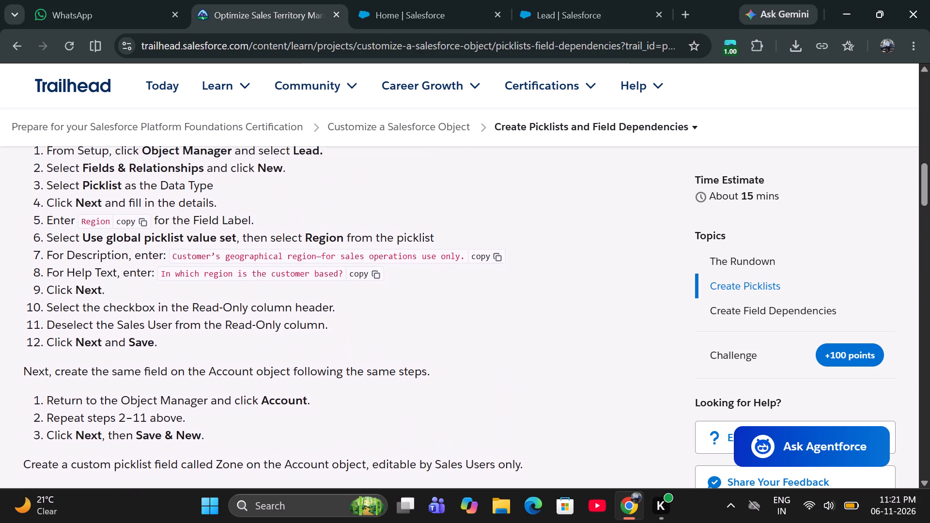
scroll(181, 319, "right", 1)
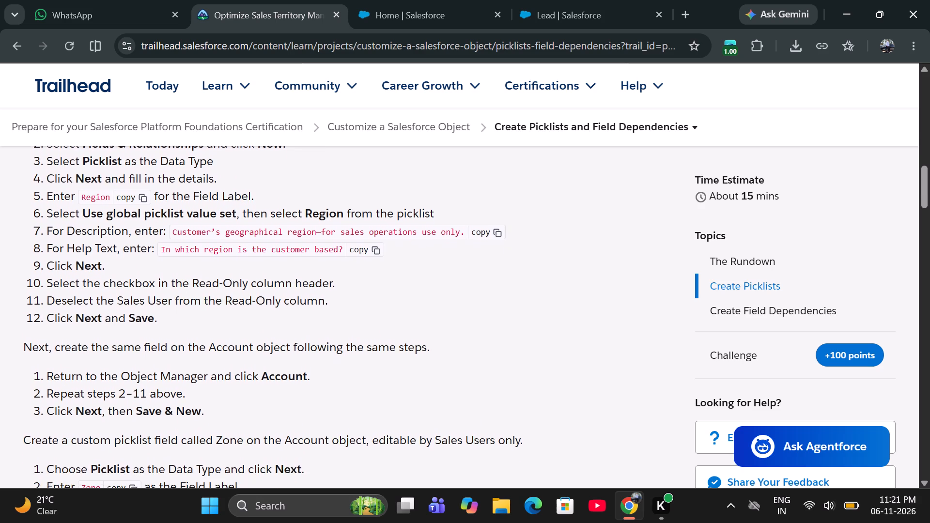
scroll(181, 319, "right", 1)
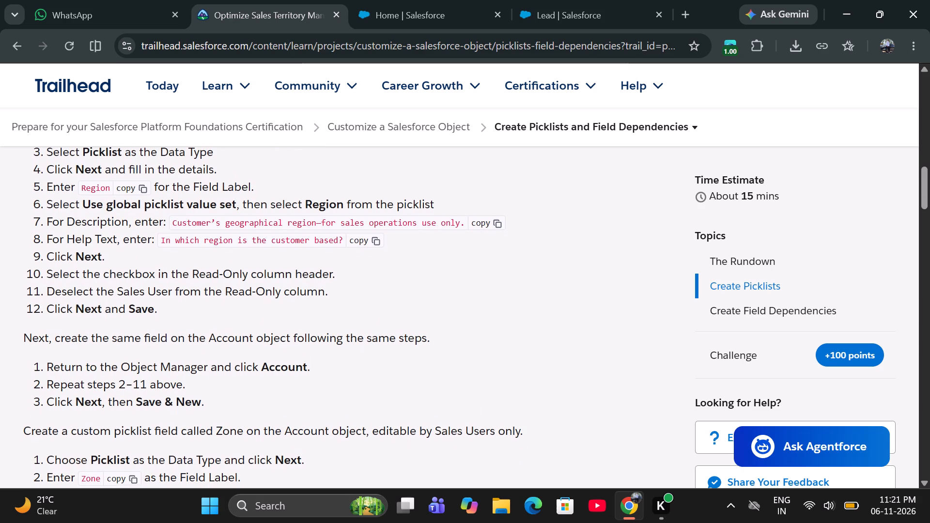
scroll(181, 319, "right", 1)
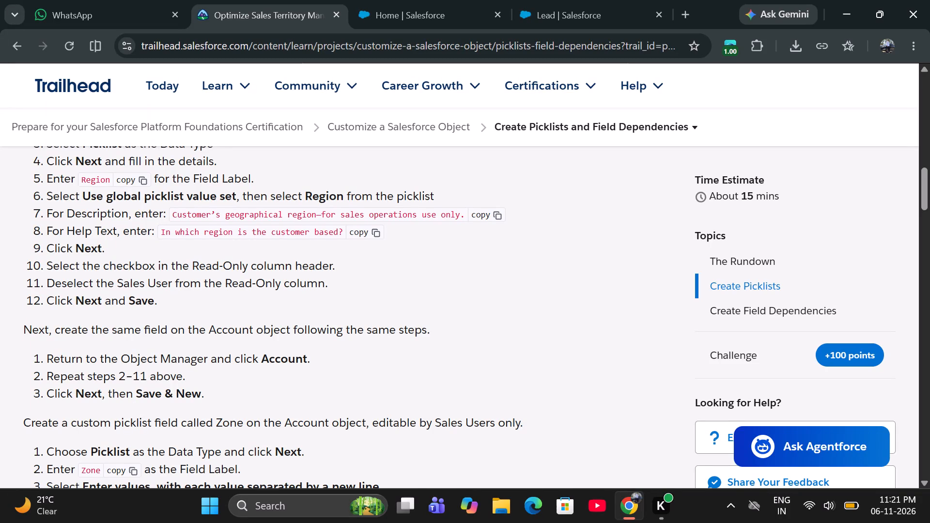
Return to Salesforce Setup and open the Account object's Fields & Relationships from the Object Manager.
left_click(574, 9)
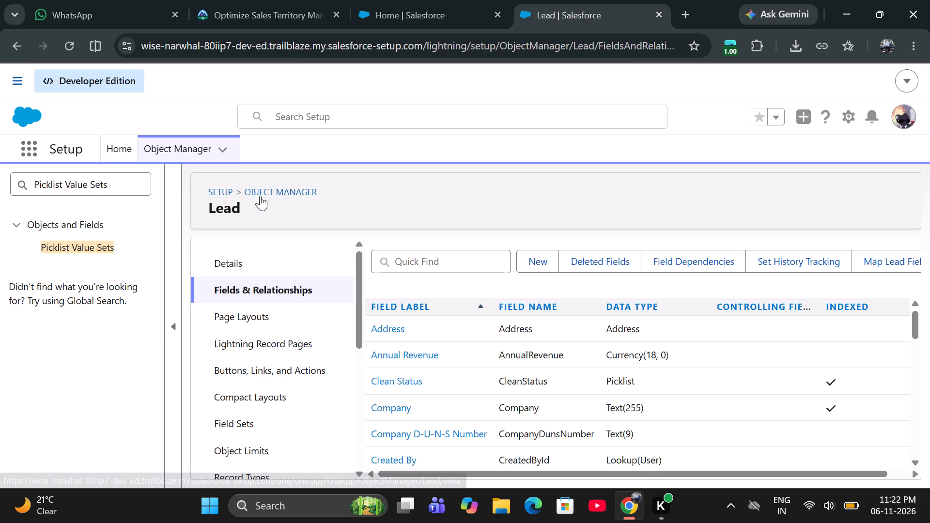
left_click(246, 0)
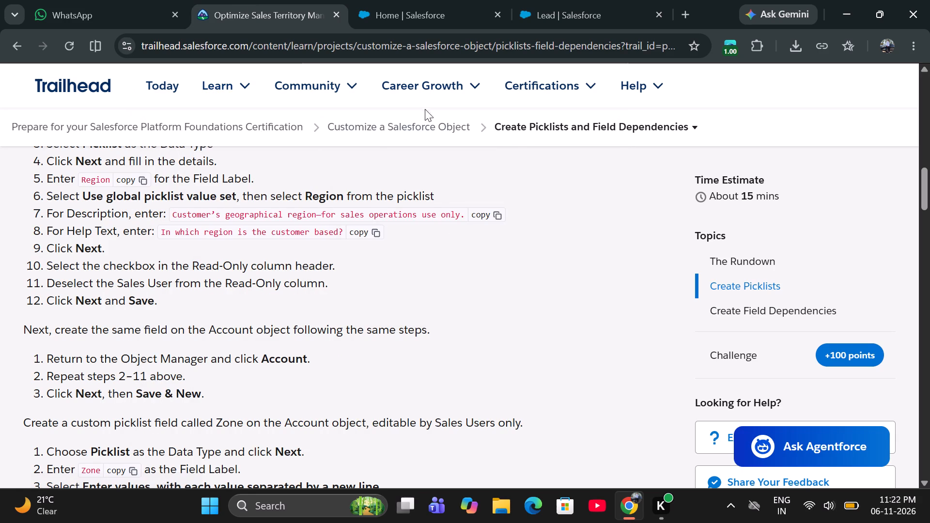
left_click(528, 19)
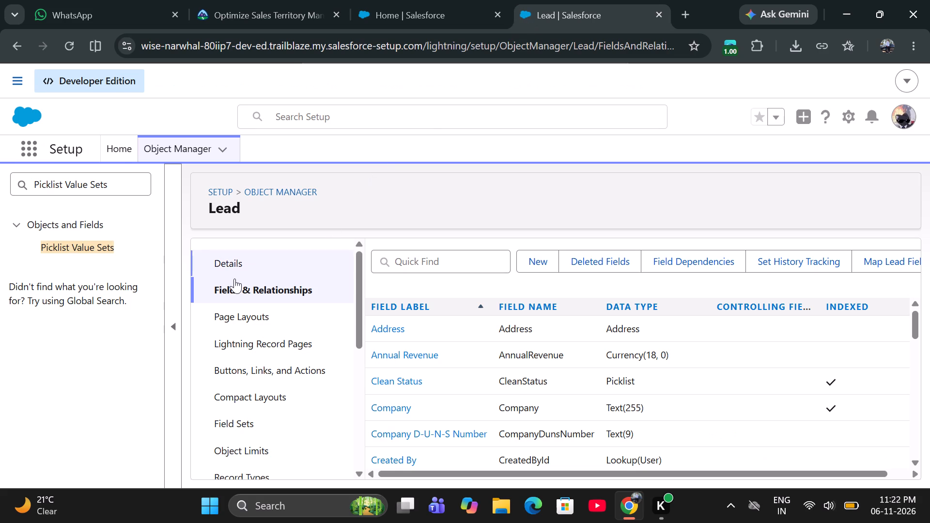
left_click(171, 140)
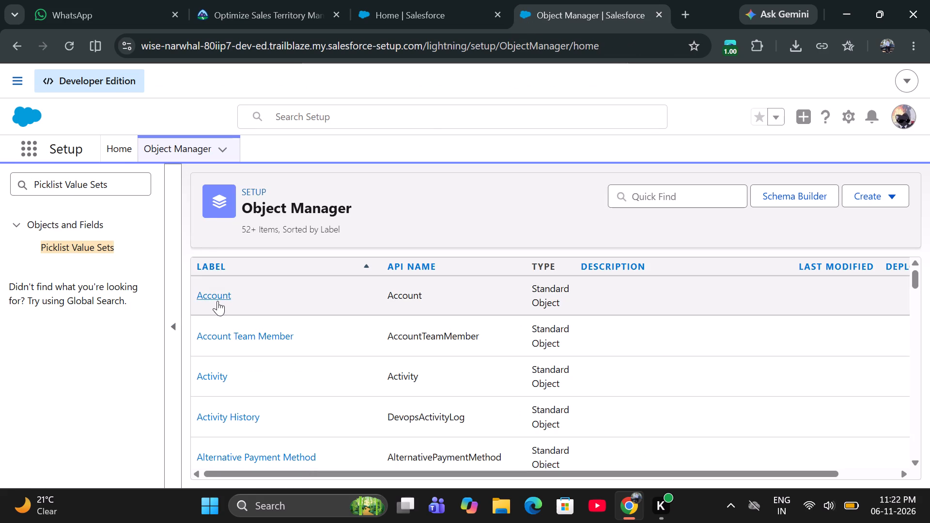
left_click(217, 300)
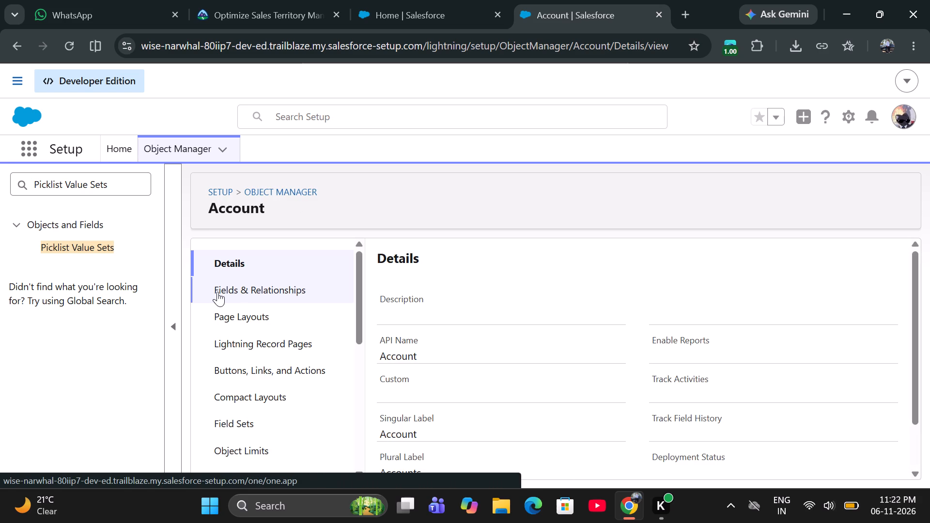
left_click(216, 291)
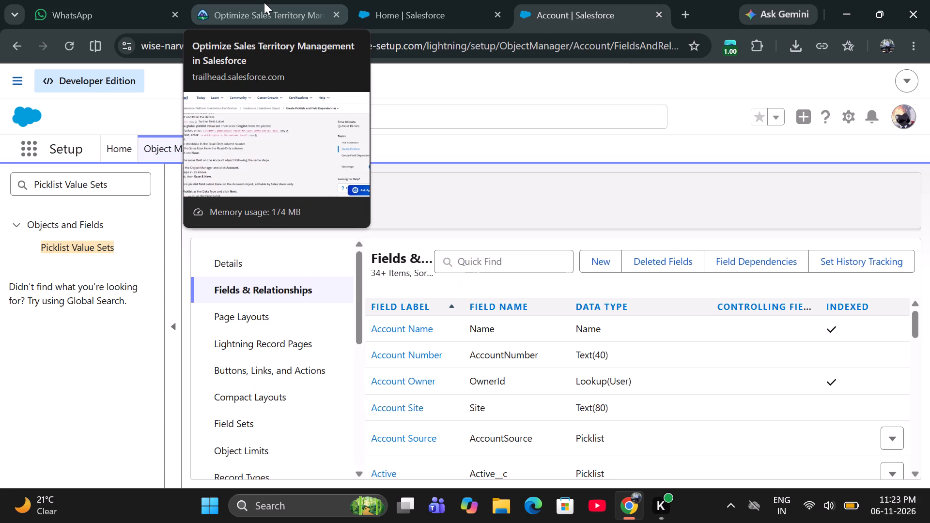
Recheck the Trailhead steps, start a new custom field on Account with the Picklist data type, and continue to its details.
left_click(264, 2)
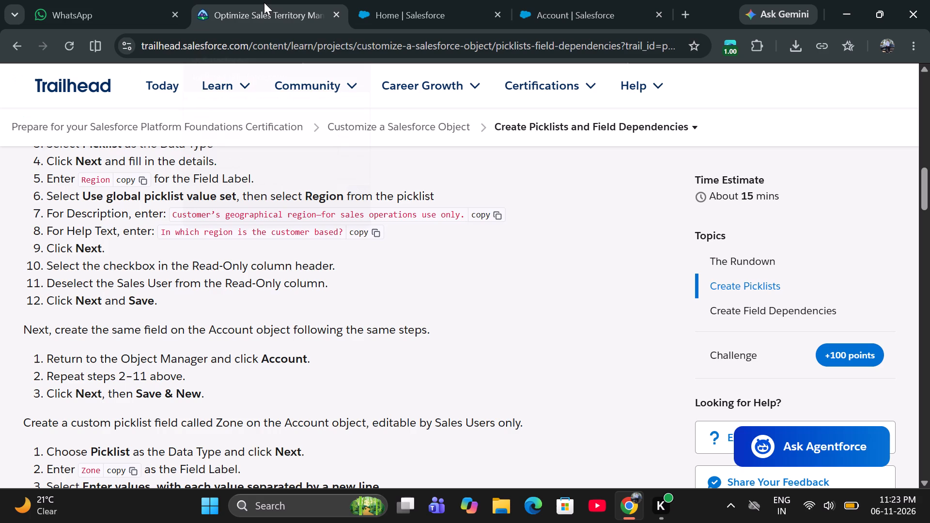
scroll(94, 234, "up", 1)
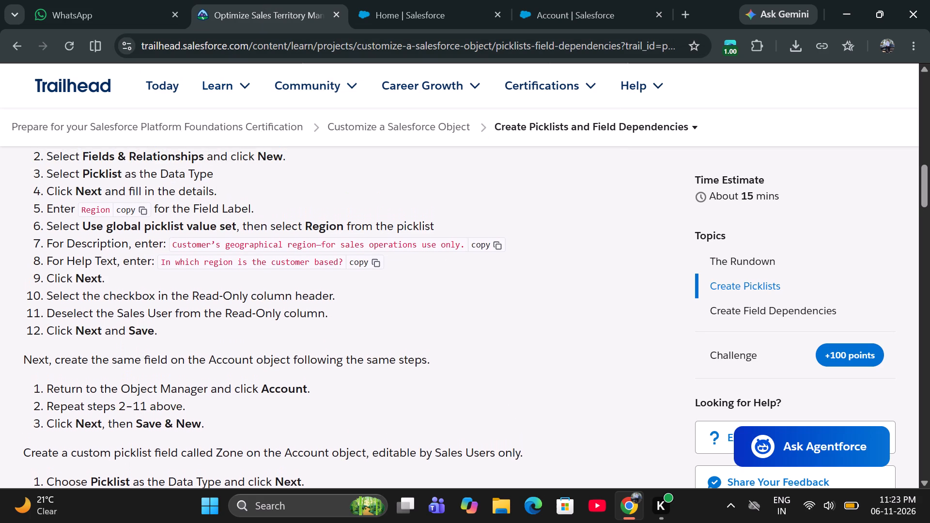
scroll(94, 234, "up", 2)
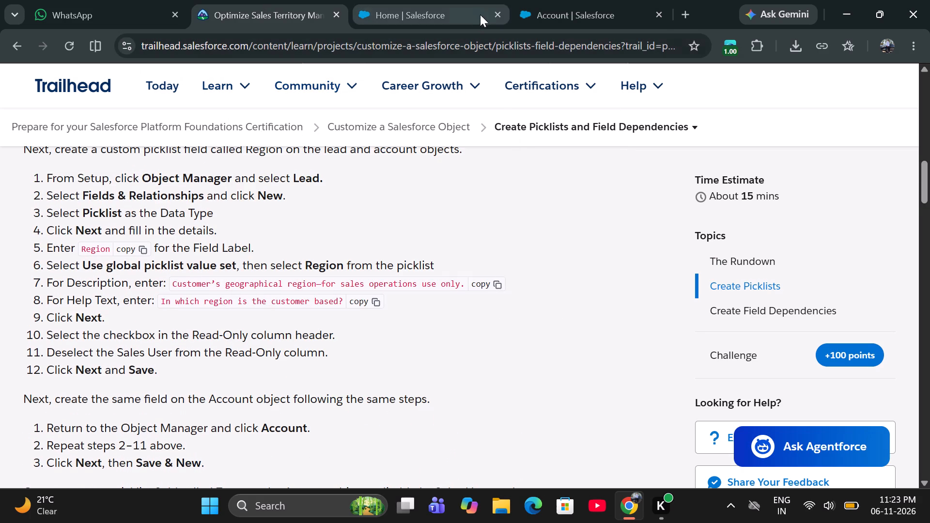
left_click(596, 9)
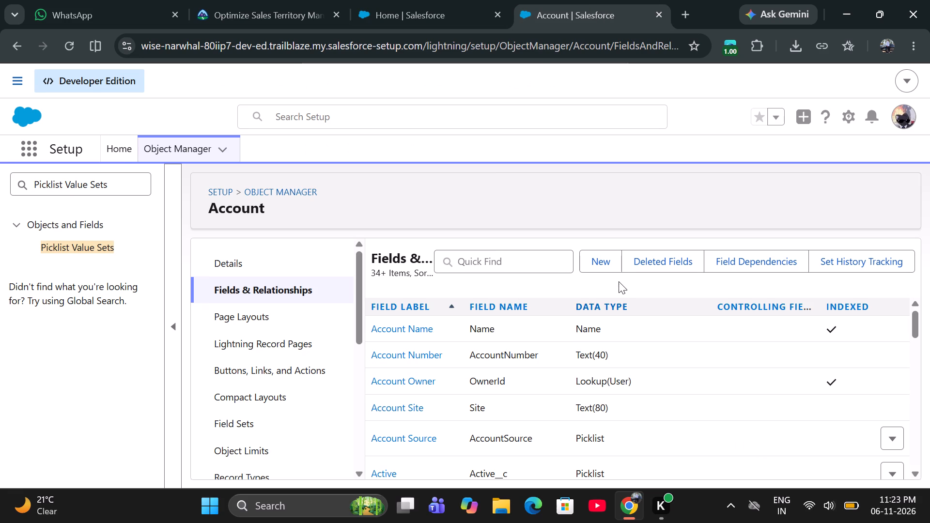
left_click(617, 259)
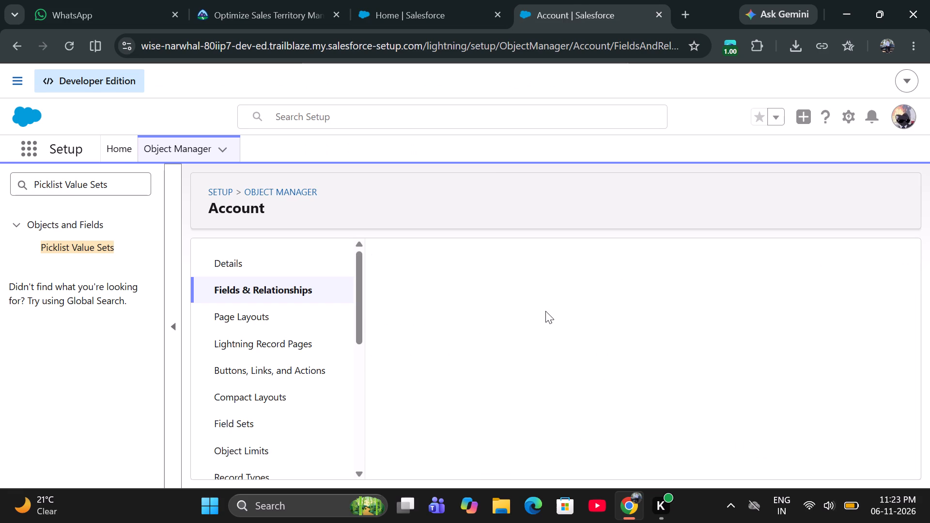
scroll(484, 368, "down", 1)
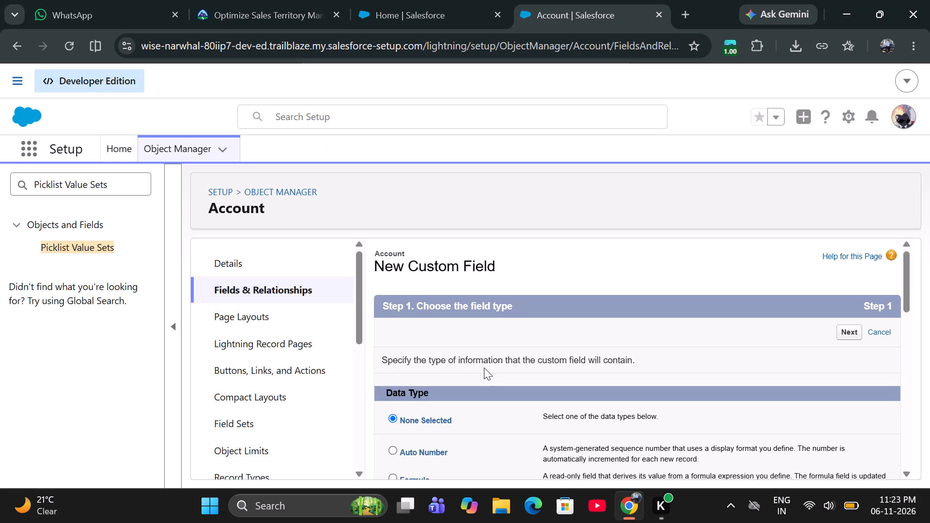
scroll(484, 368, "down", 4)
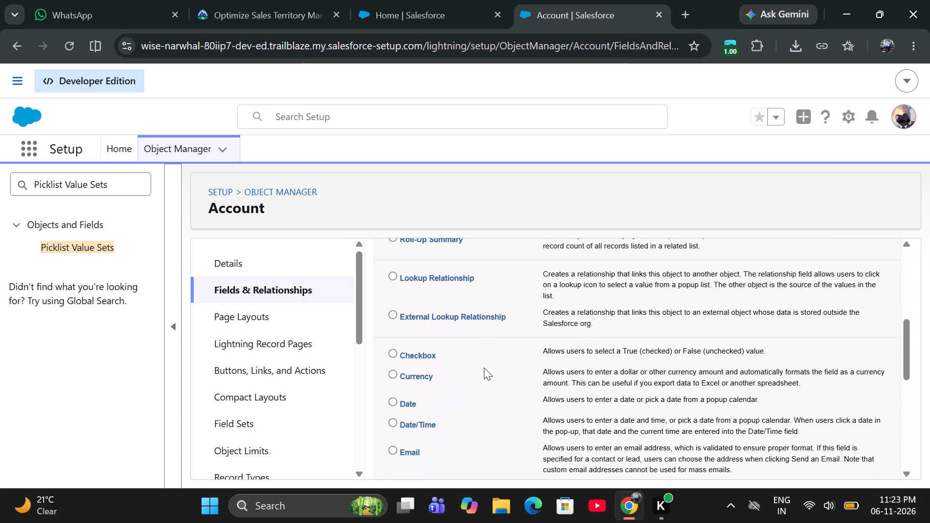
scroll(484, 368, "down", 3)
scroll(436, 393, "down", 1)
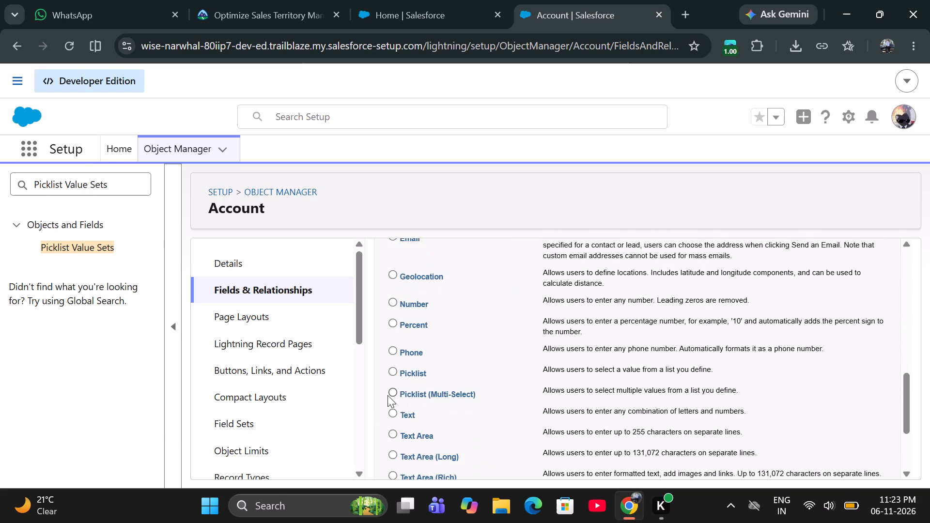
scroll(387, 395, "down", 1)
left_click(393, 368)
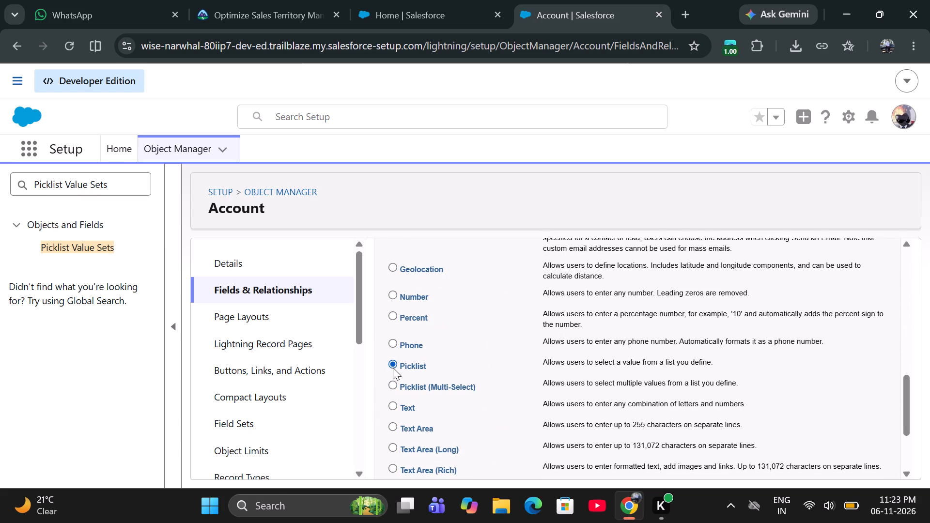
scroll(394, 368, "down", 2)
scroll(426, 402, "down", 1)
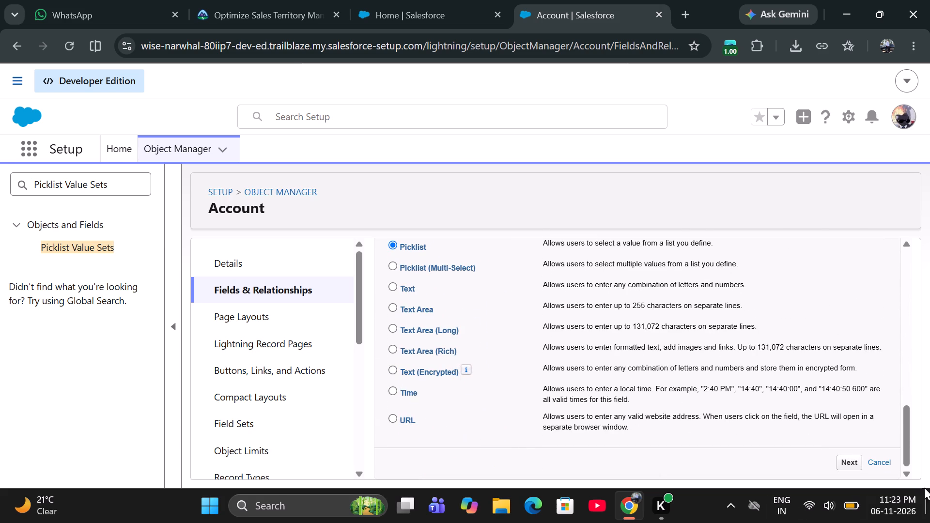
left_click(842, 457)
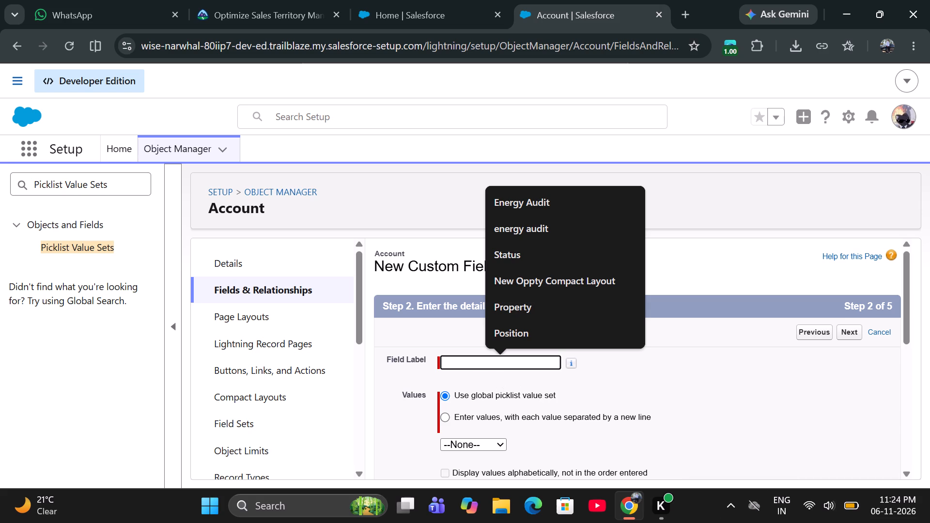
Copy the field label "Region" from Trailhead into the new Account field's Field Label.
left_click(290, 10)
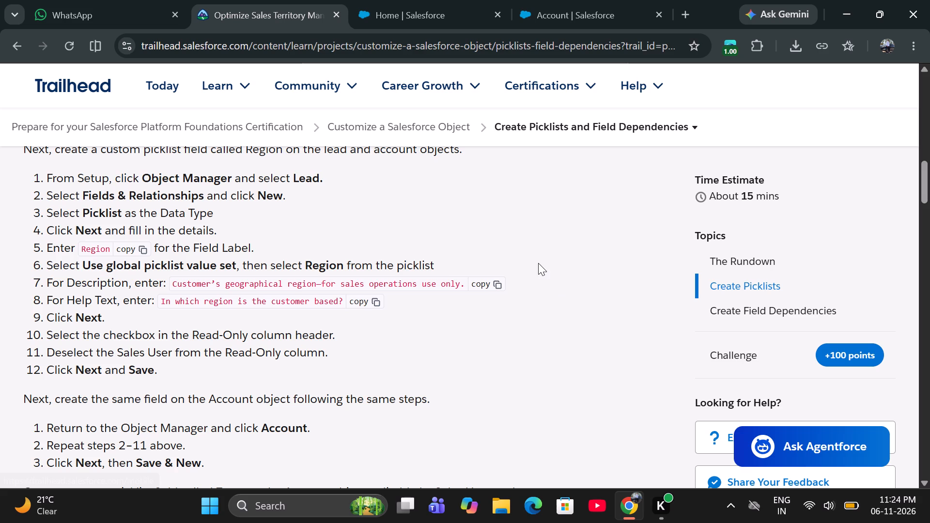
left_click(145, 247)
left_click(594, 1)
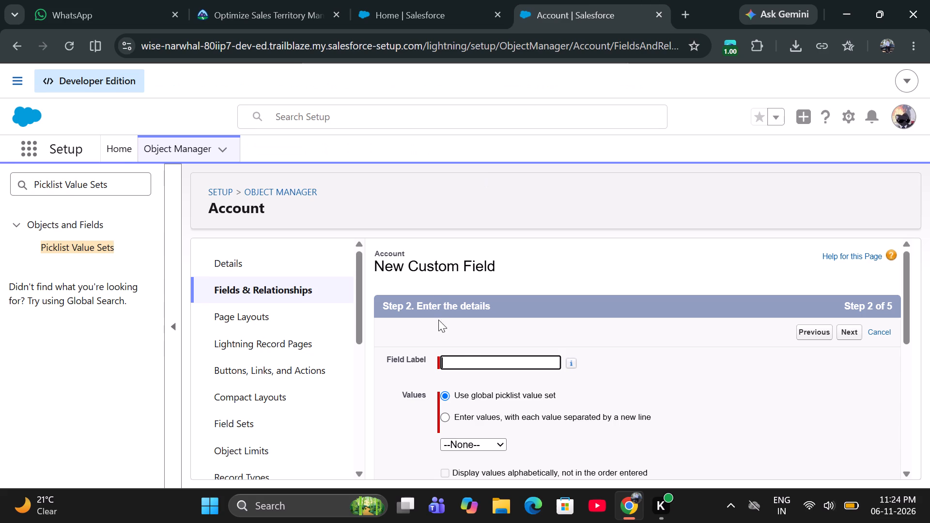
right_click(472, 363)
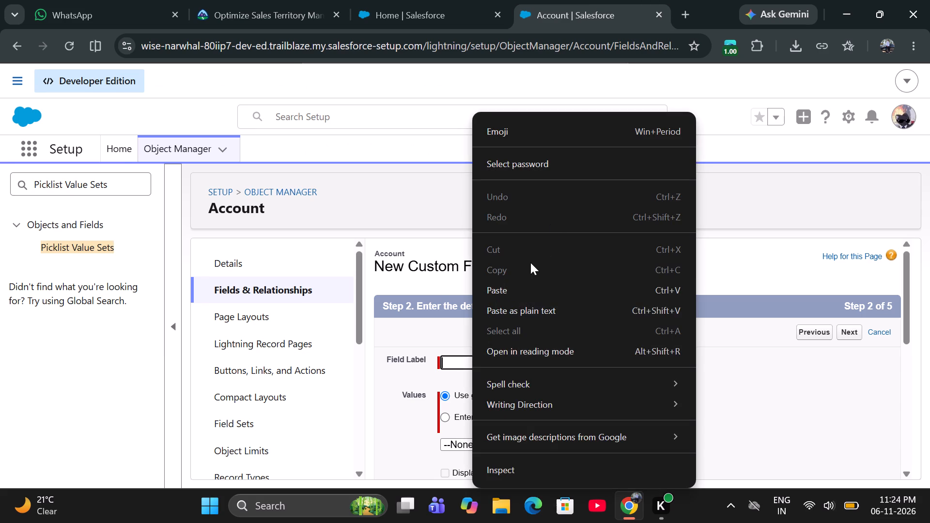
left_click(519, 294)
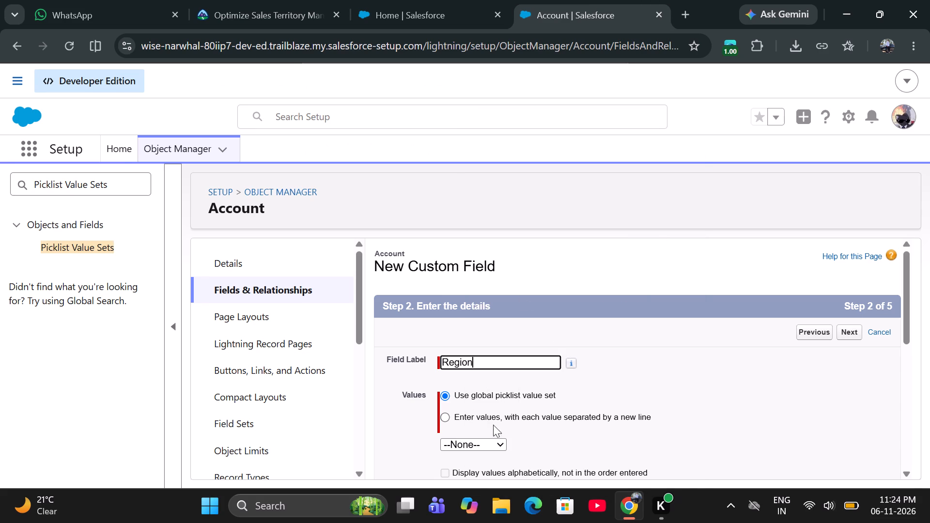
Choose Region as the global picklist value set for the new Account field.
left_click(492, 446)
left_click(480, 428)
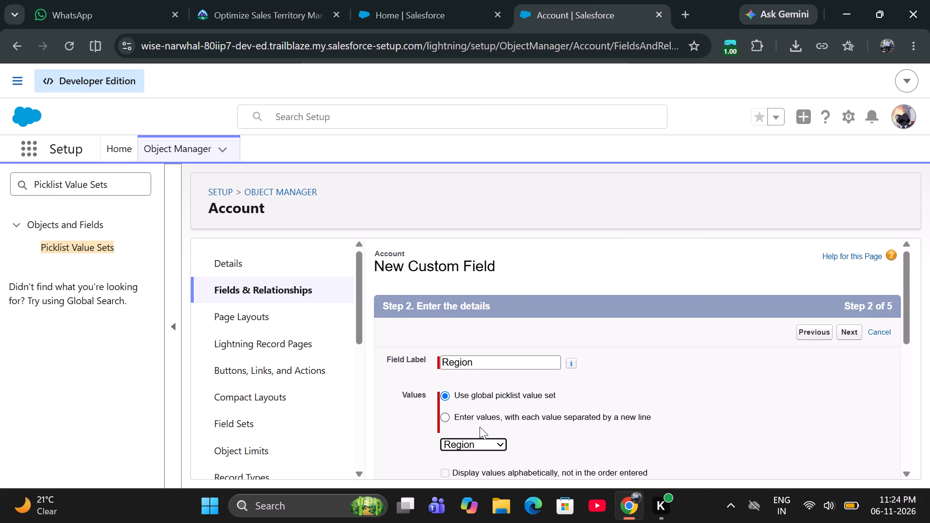
Copy "Customer's geographical region—for sales operations use only." from Trailhead into the Description of the new Account Region field.
scroll(487, 455, "down", 1)
scroll(487, 455, "up", 1)
scroll(493, 454, "down", 3)
left_click(476, 300)
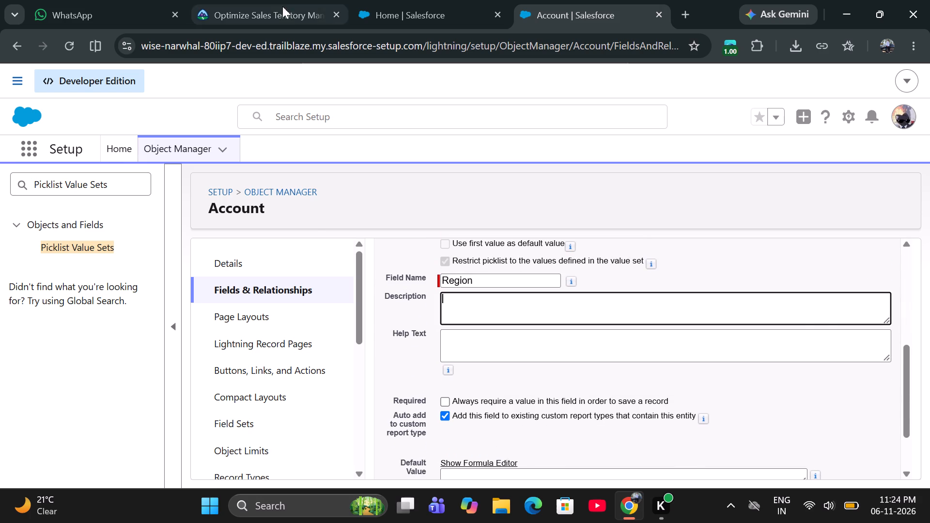
left_click(276, 2)
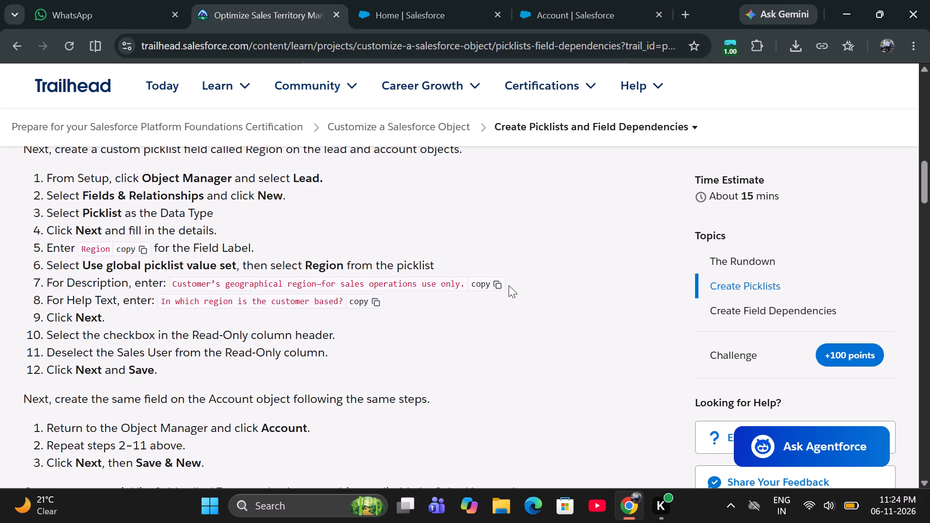
left_click(496, 282)
left_click(590, 20)
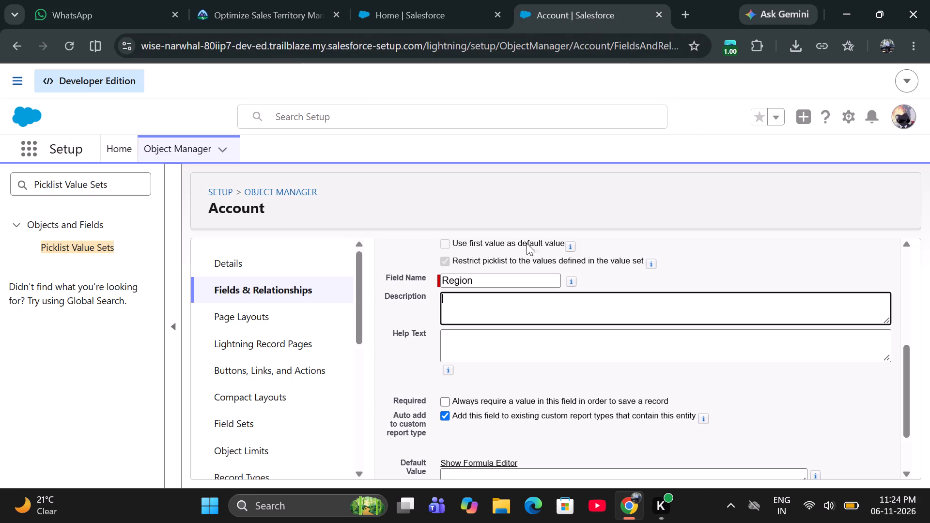
right_click(511, 322)
right_click(496, 301)
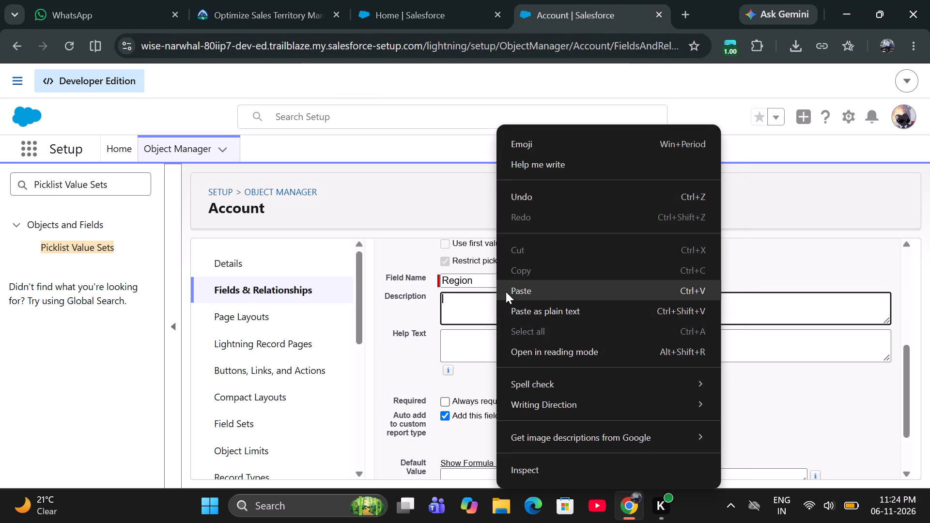
left_click(510, 288)
Copy "In which region is the customer based?" from Trailhead into the field's Help Text and continue to field-level security.
left_click(480, 338)
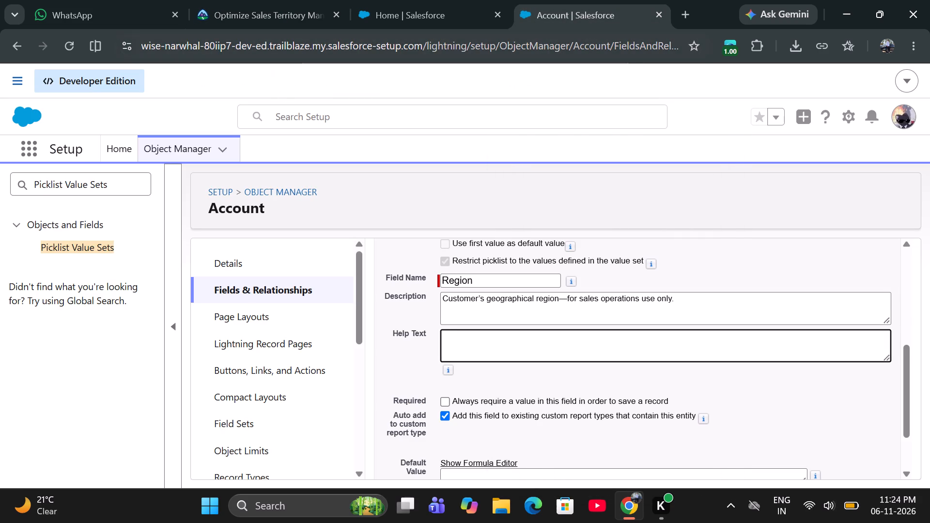
left_click(268, 17)
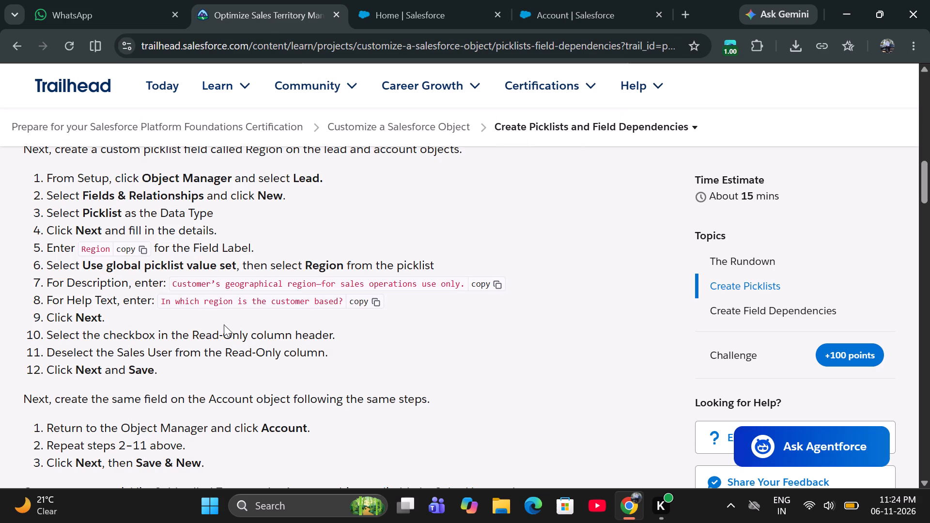
left_click(361, 298)
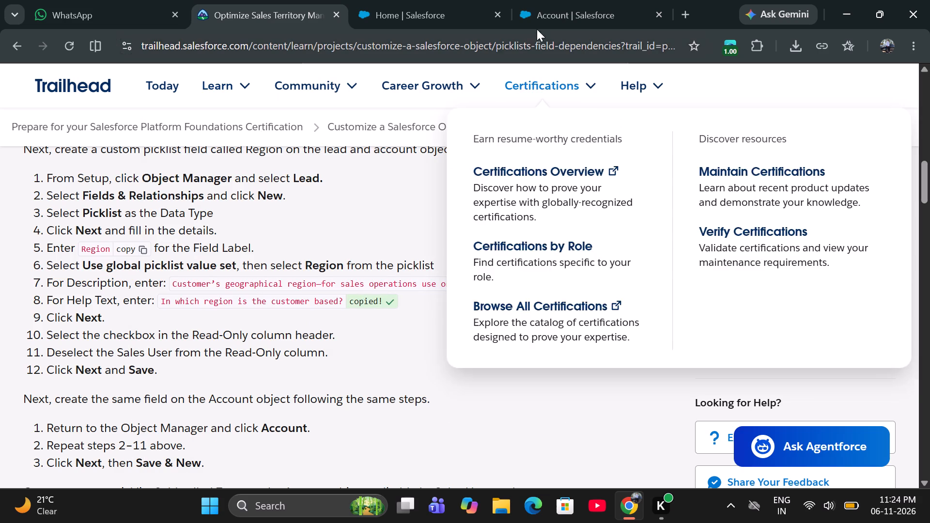
left_click(539, 20)
right_click(465, 341)
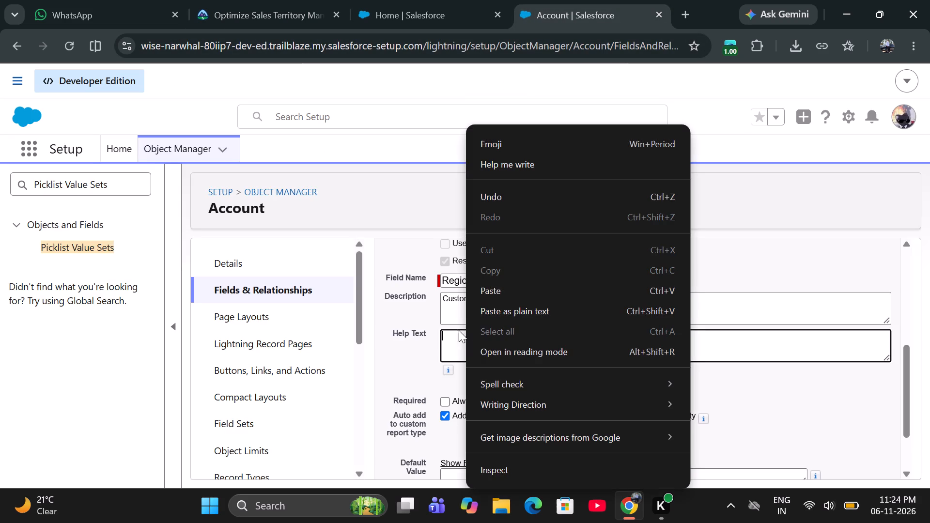
left_click(488, 287)
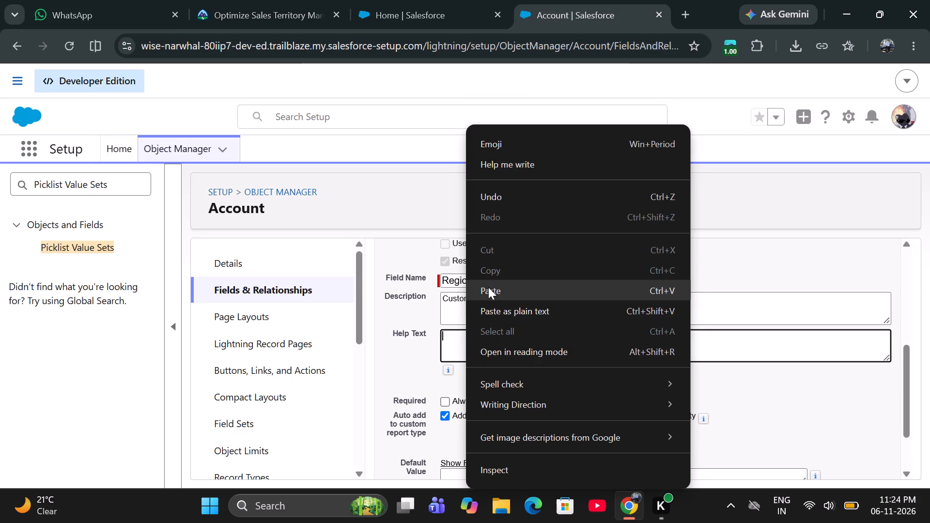
left_click(212, 1)
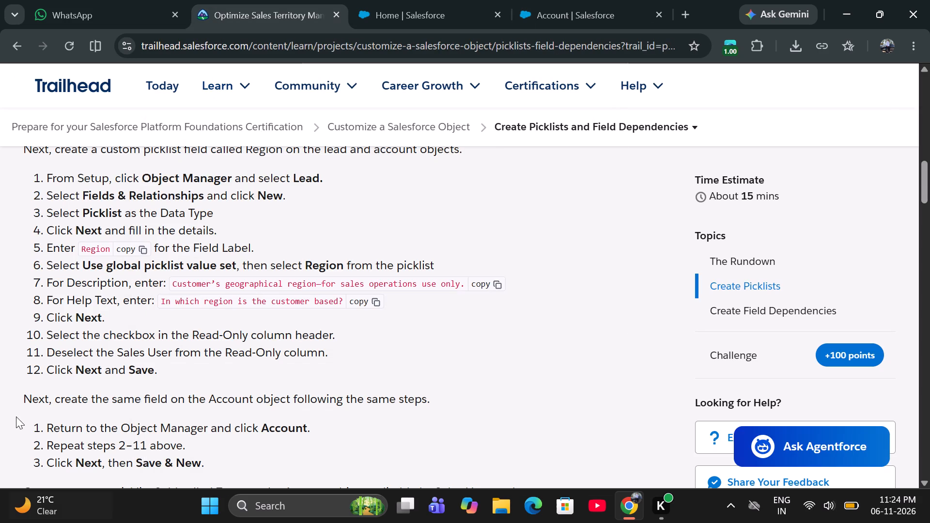
left_click(547, 0)
scroll(558, 416, "down", 3)
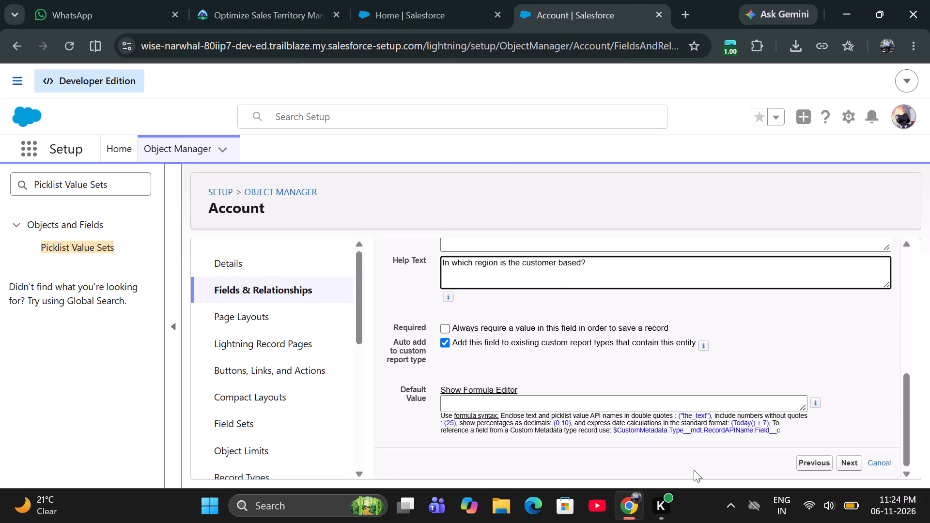
left_click(852, 465)
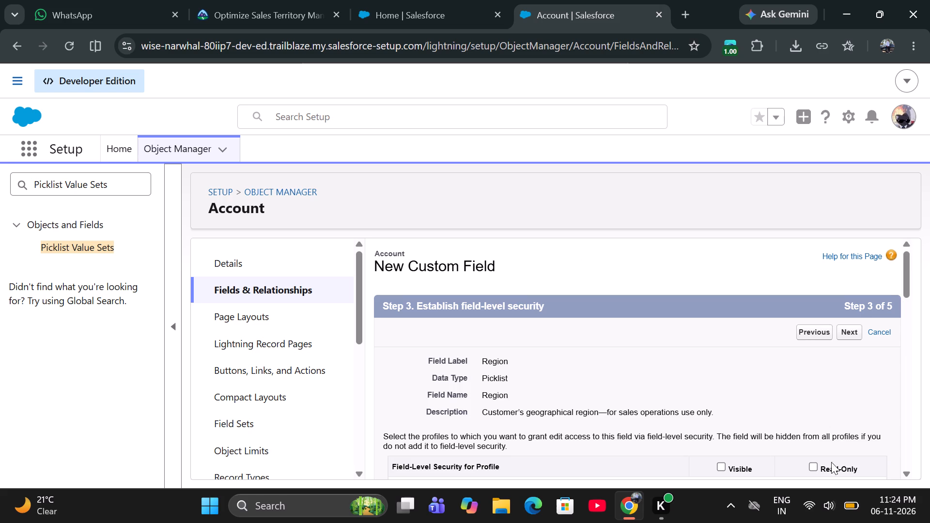
Set the Region field to Read-Only for all profiles, then deselect Read-Only for the Sales User profile.
left_click(811, 466)
scroll(741, 450, "down", 5)
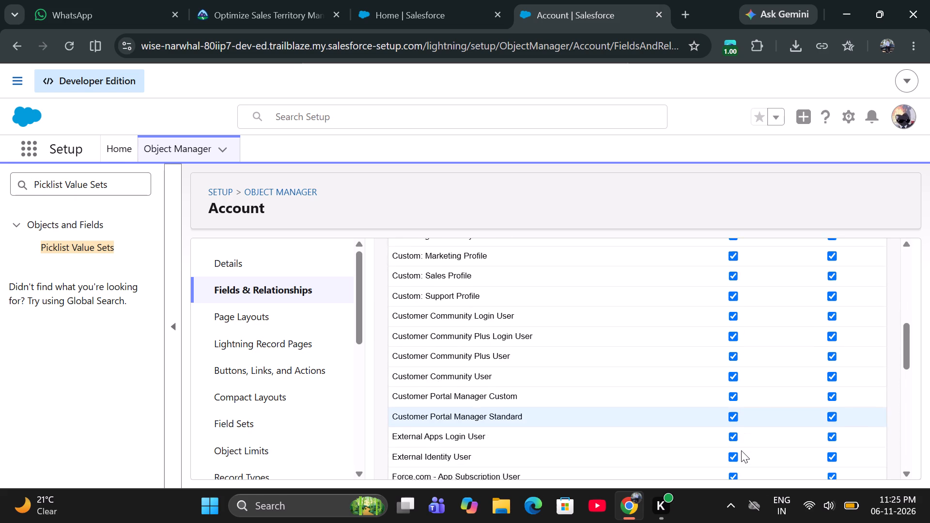
scroll(741, 450, "down", 5)
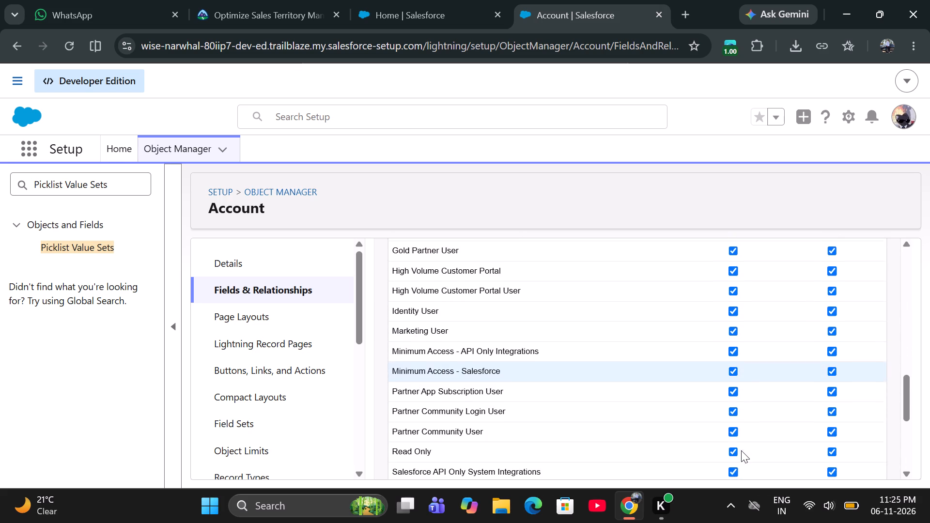
scroll(741, 450, "down", 2)
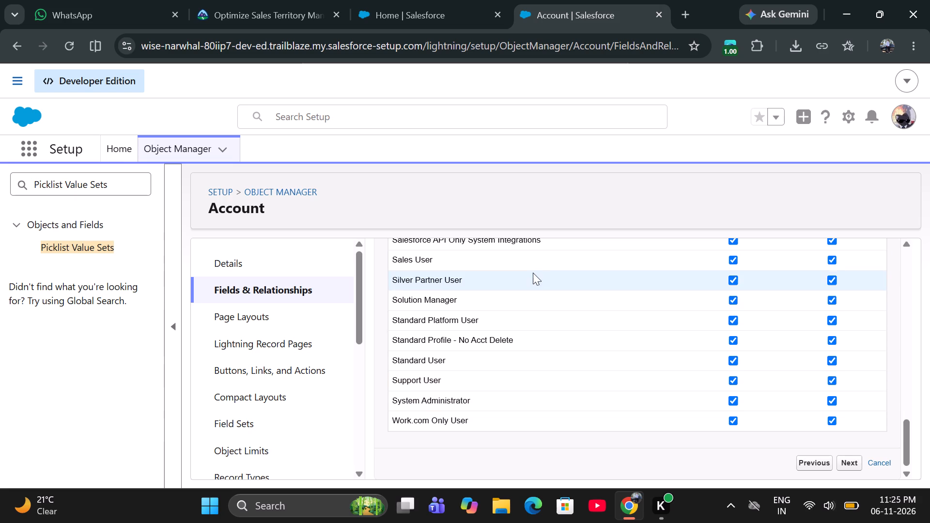
left_click(829, 259)
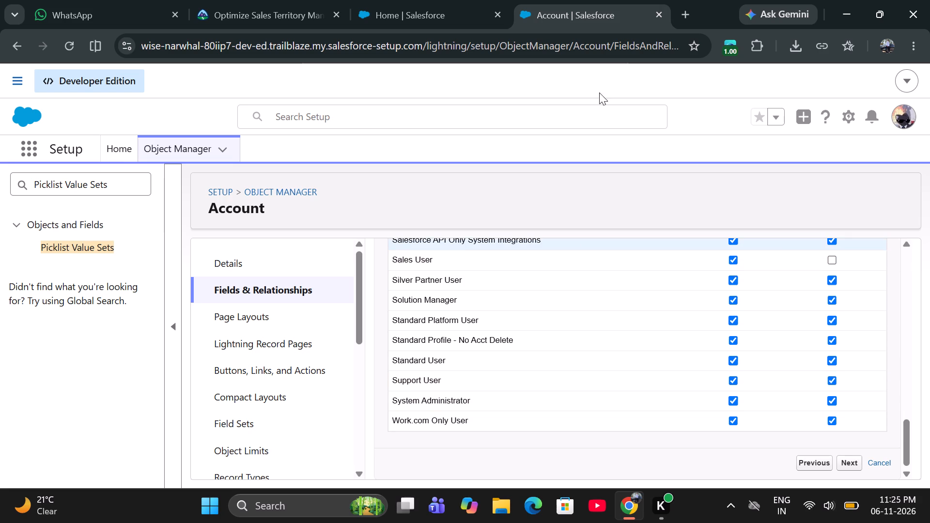
Recheck the Trailhead steps, continue through the remaining wizard pages without changes, and save the Account Region field.
left_click(247, 5)
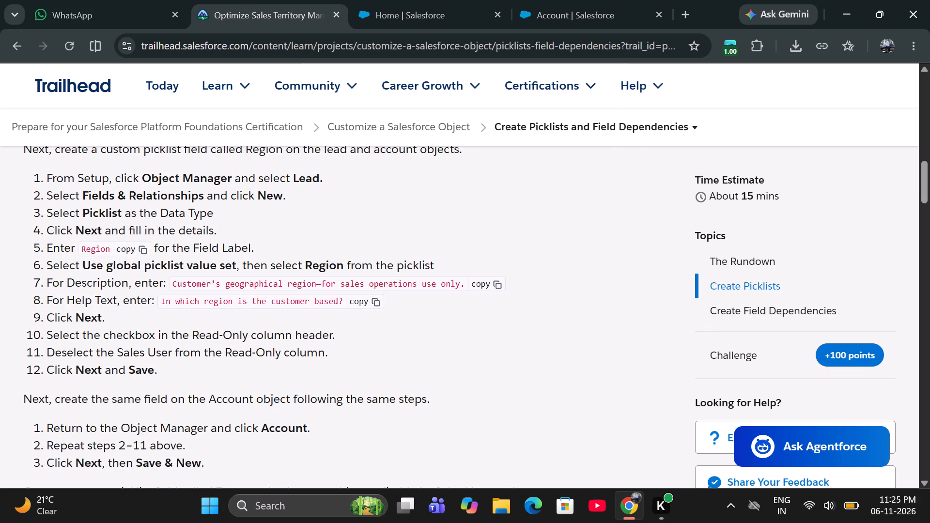
left_click(554, 4)
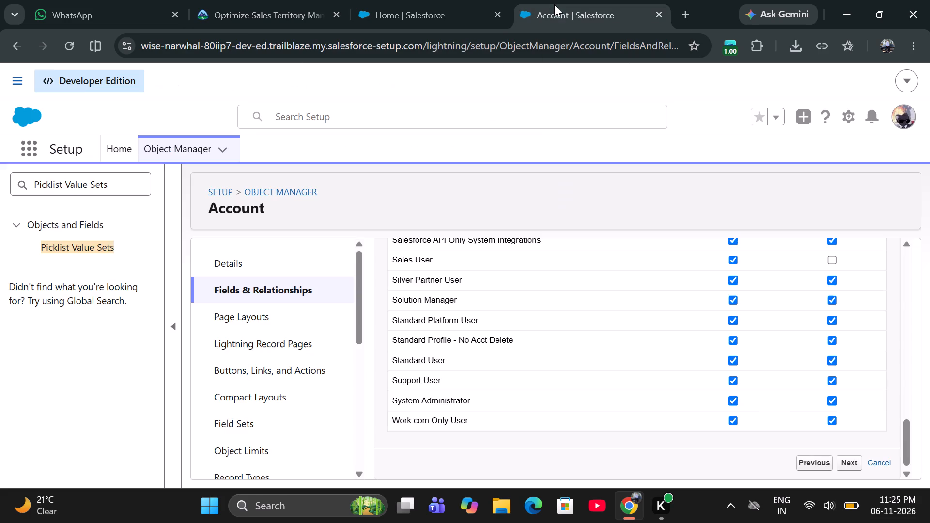
left_click(844, 463)
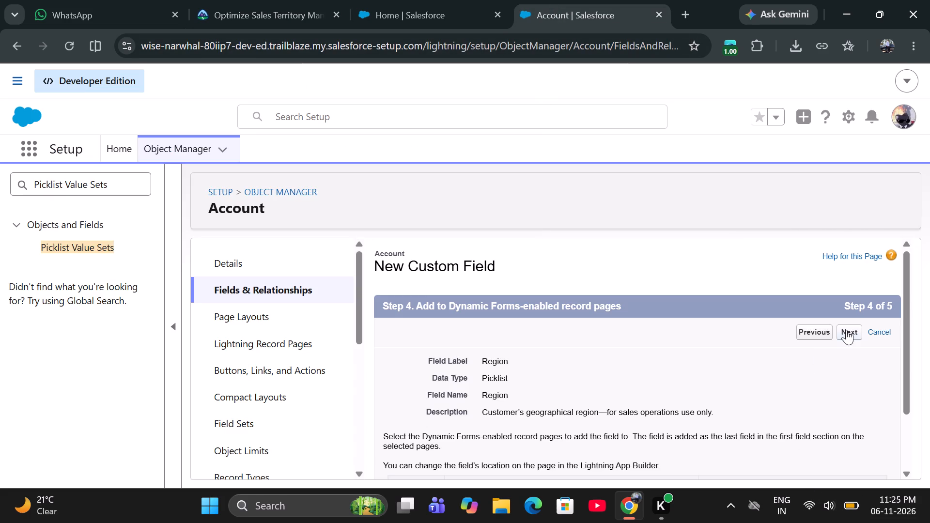
left_click(847, 330)
left_click(839, 333)
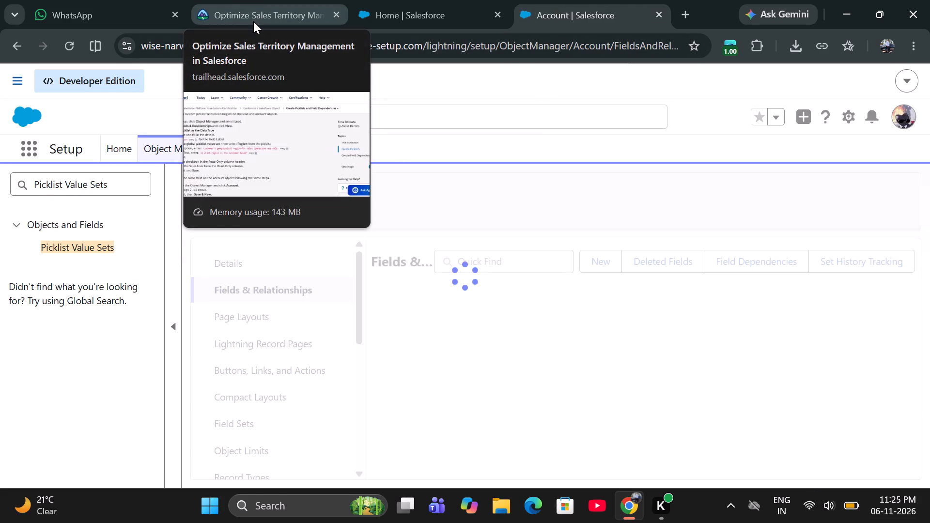
Read the Trailhead instructions for creating the Zone picklist field on the Account object, including its list of values.
left_click(253, 21)
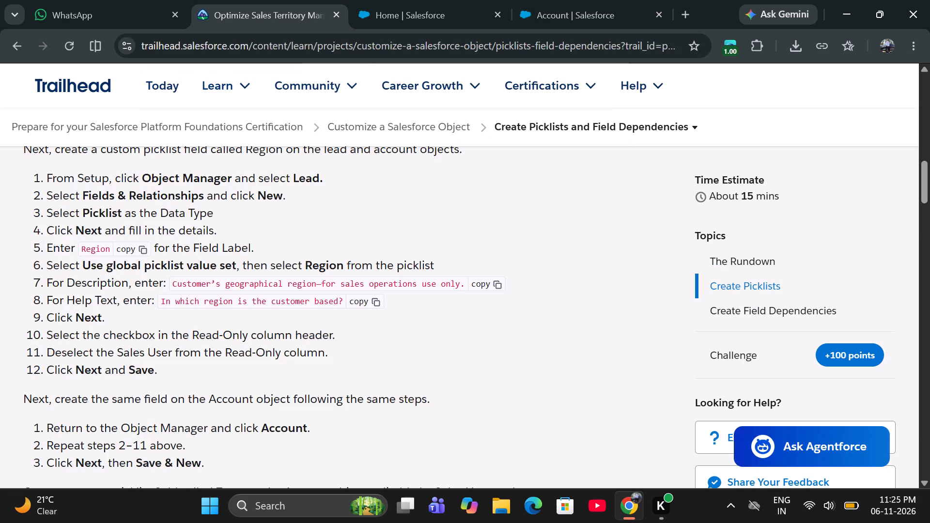
scroll(88, 288, "down", 2)
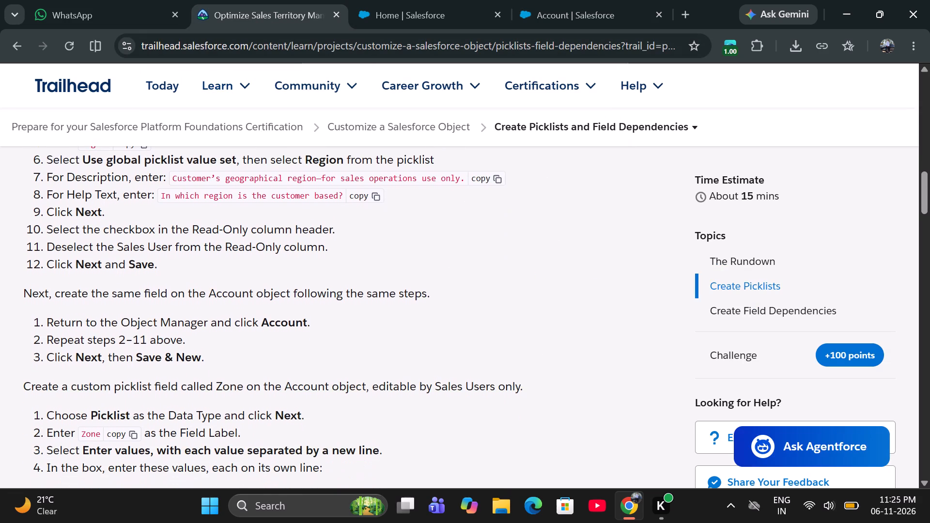
scroll(86, 296, "down", 3)
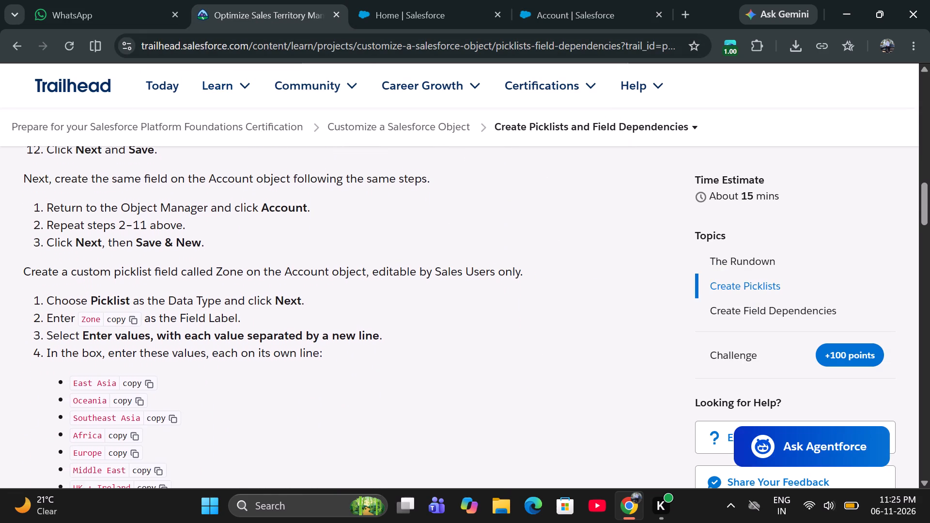
scroll(86, 296, "down", 2)
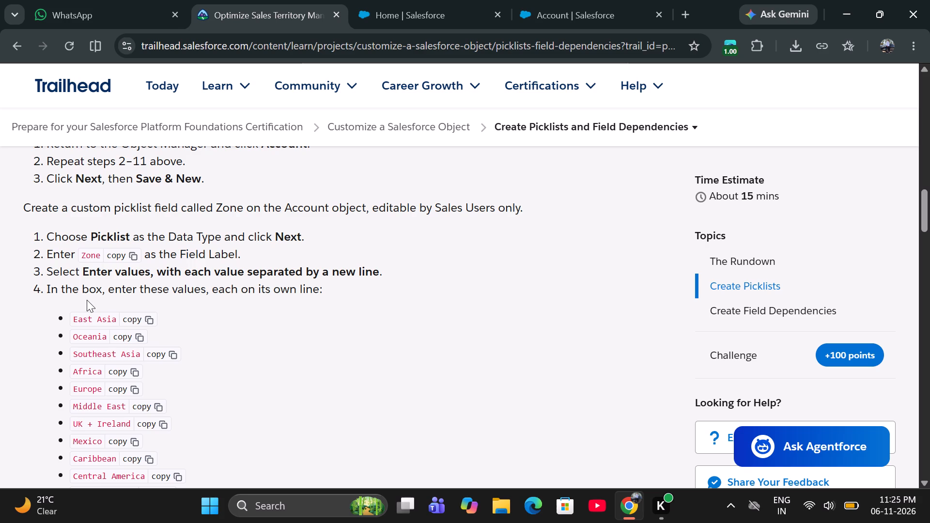
Start another new custom field on Account with the Picklist data type and continue to its details.
left_click(555, 10)
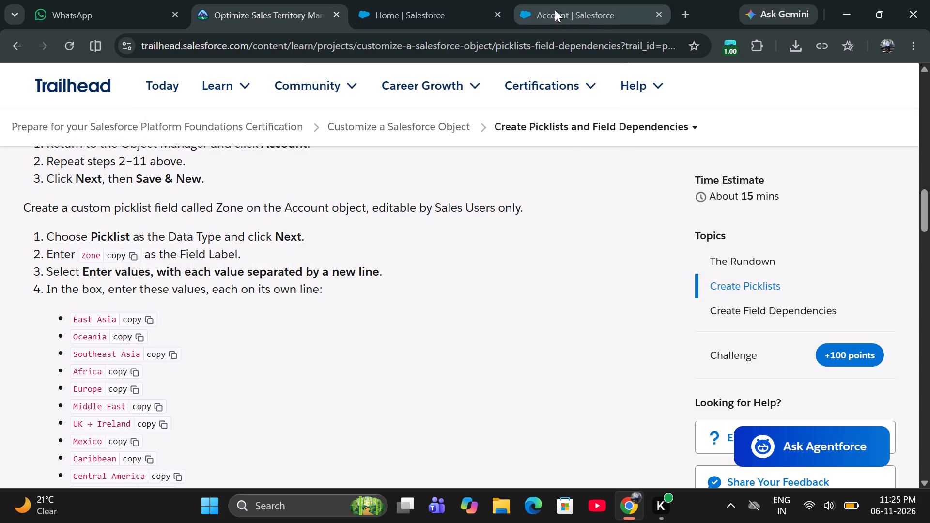
left_click(620, 261)
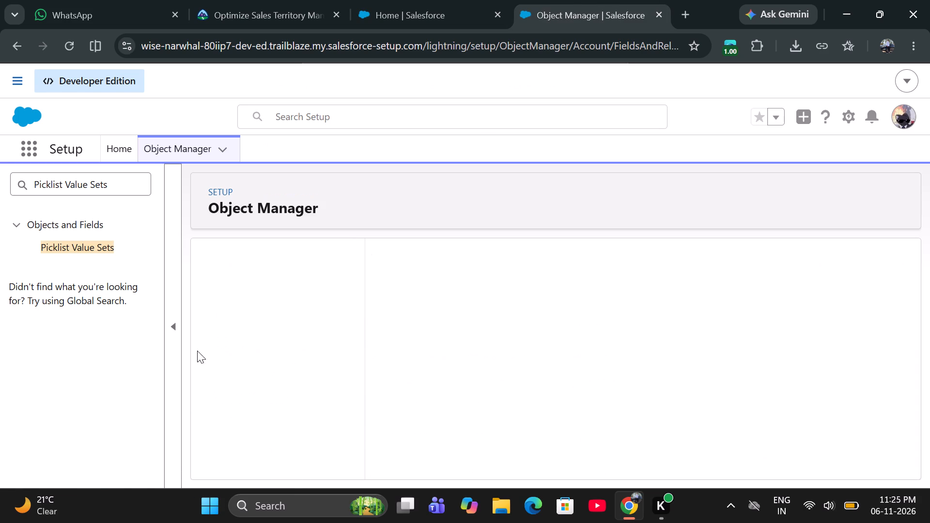
left_click(246, 9)
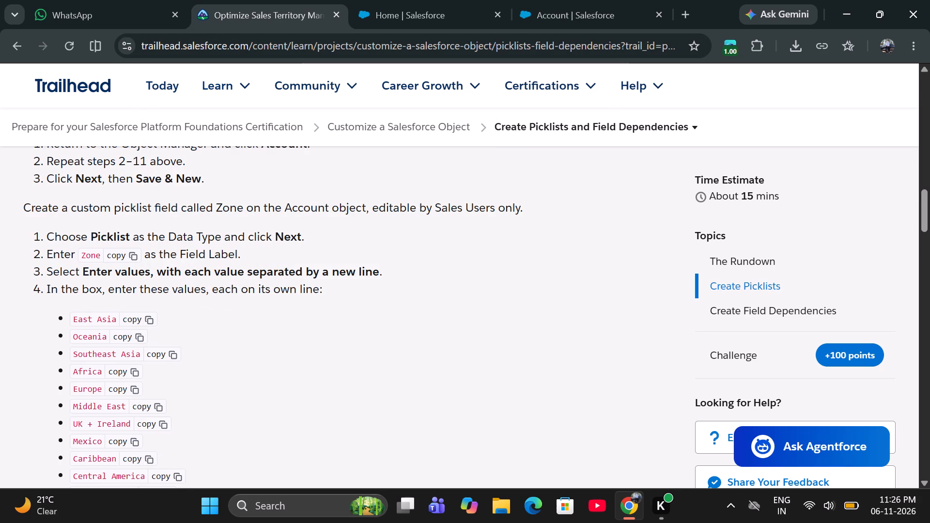
left_click(573, 0)
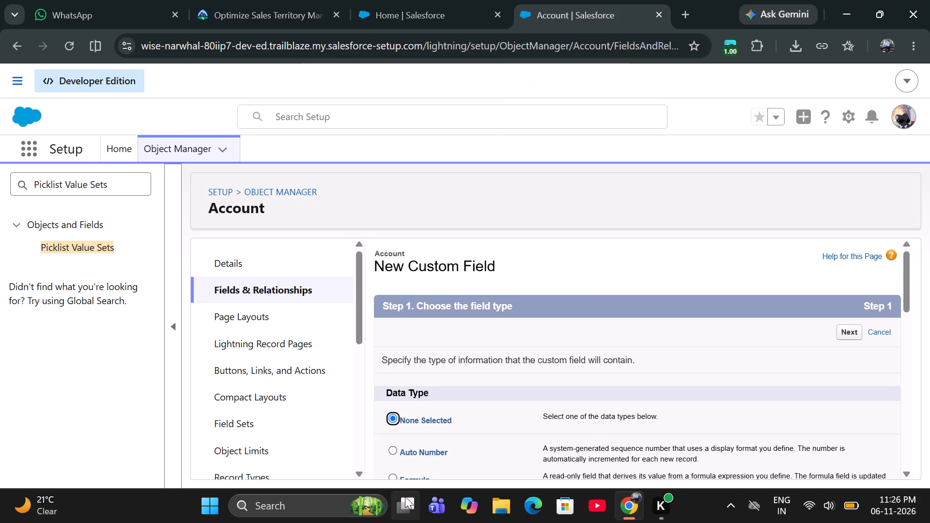
scroll(433, 399, "down", 7)
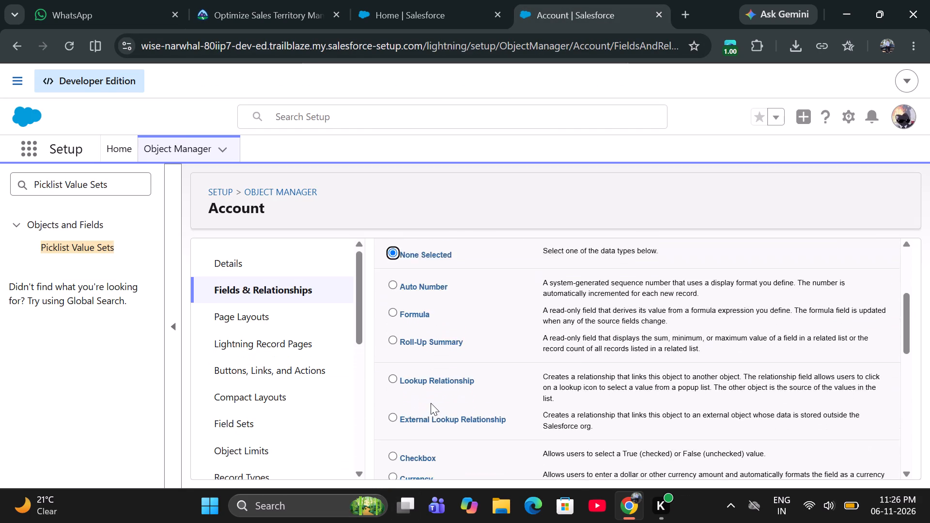
scroll(431, 403, "down", 2)
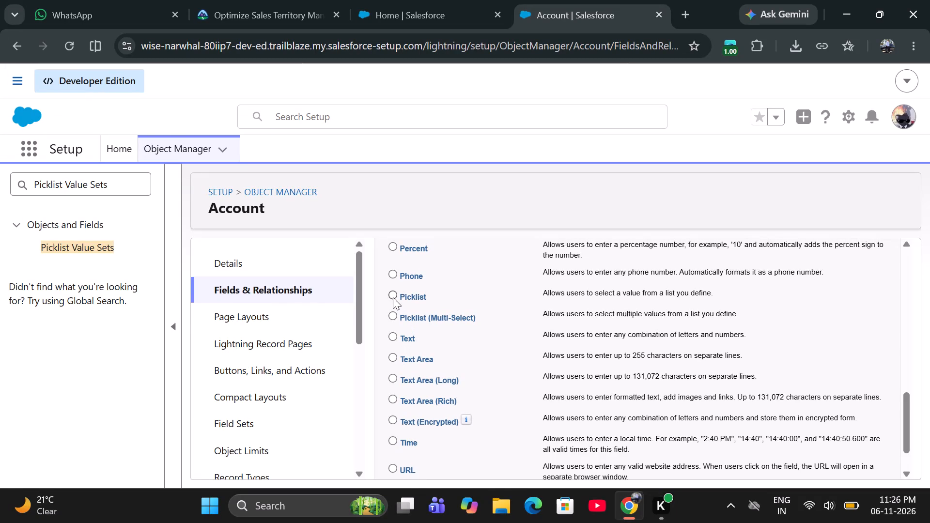
left_click(391, 296)
scroll(407, 305, "up", 6)
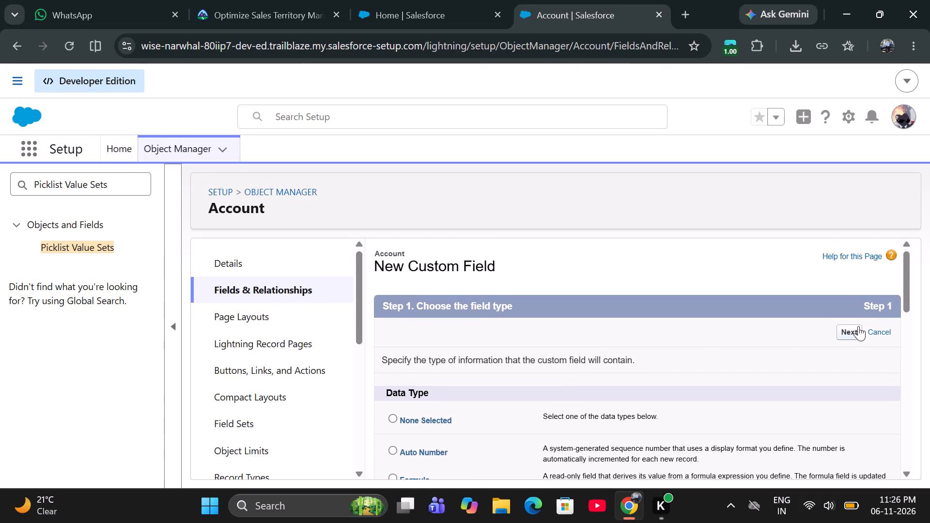
left_click(855, 330)
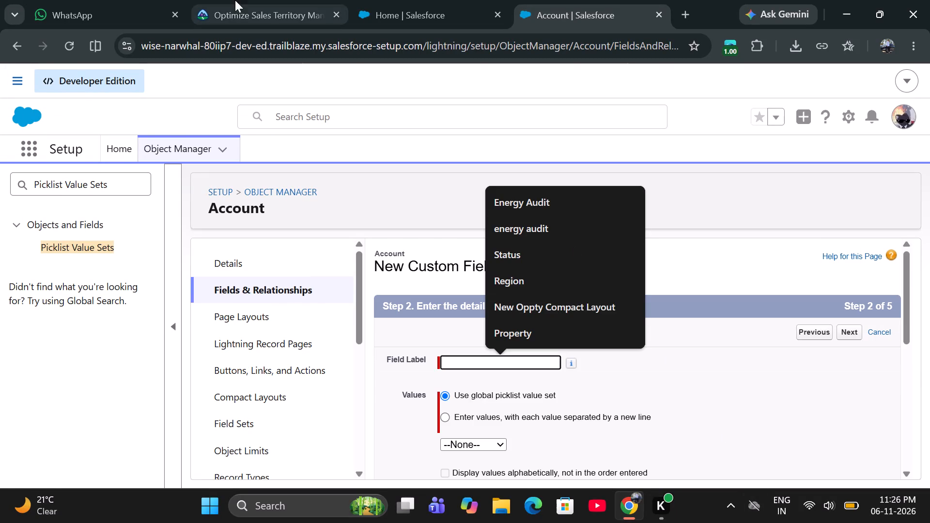
Copy the field label Zone from the Trailhead instructions and enter it as the new Account field's label.
left_click(245, 6)
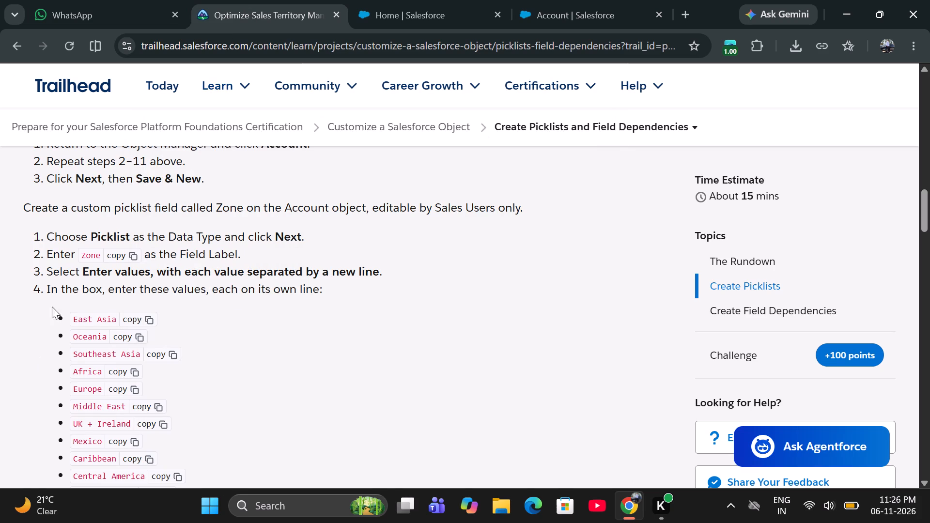
left_click(128, 255)
left_click(560, 0)
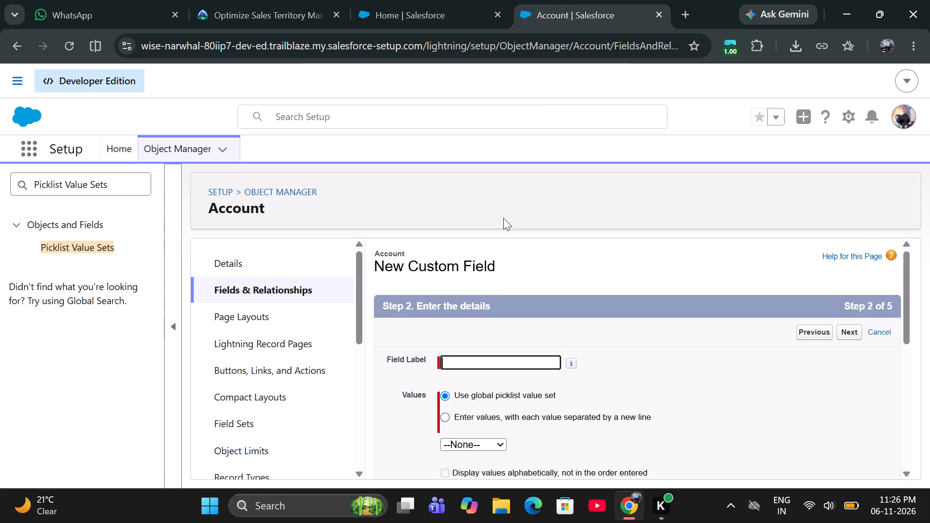
right_click(496, 359)
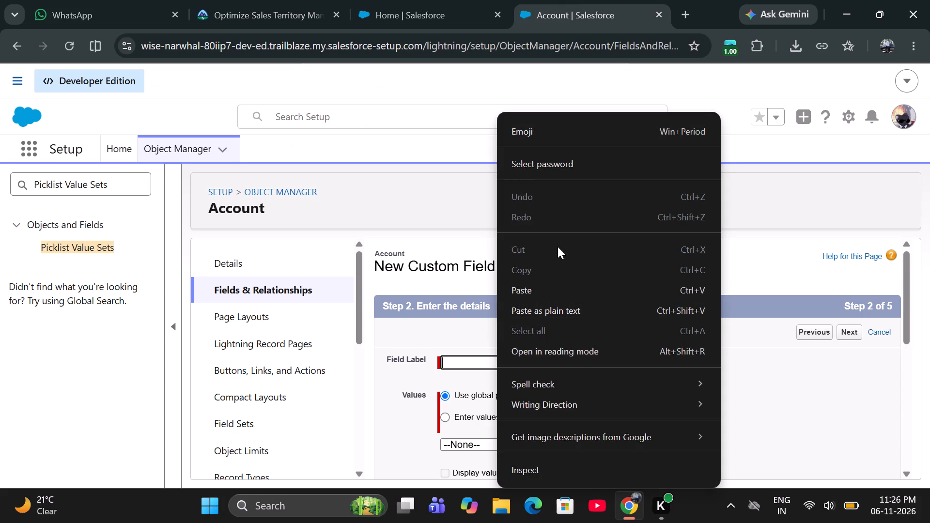
left_click(554, 294)
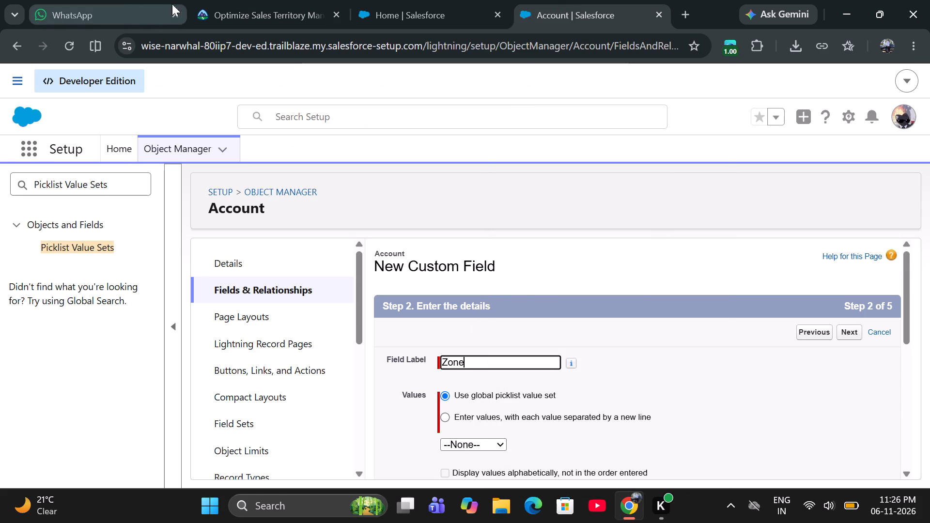
Recheck the Trailhead steps and set the Zone field to use entered values, each separated by a new line.
left_click(222, 3)
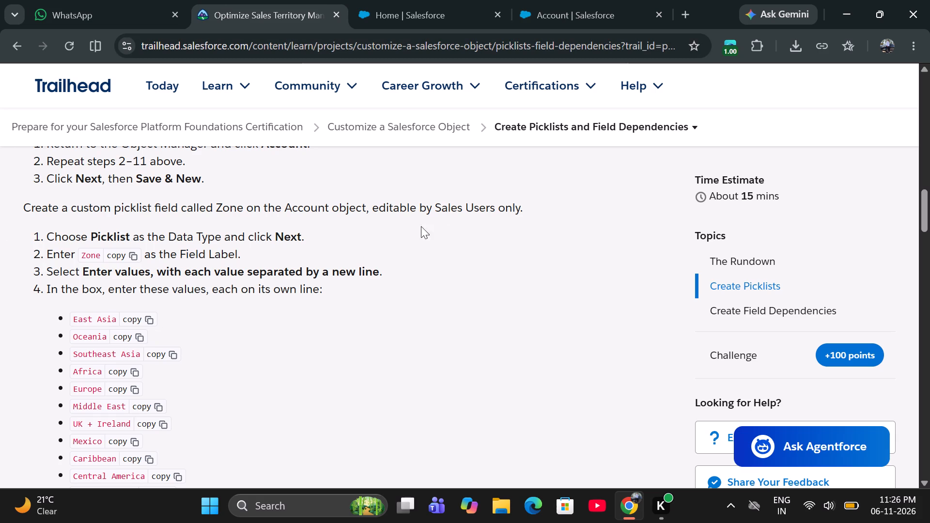
left_click(539, 11)
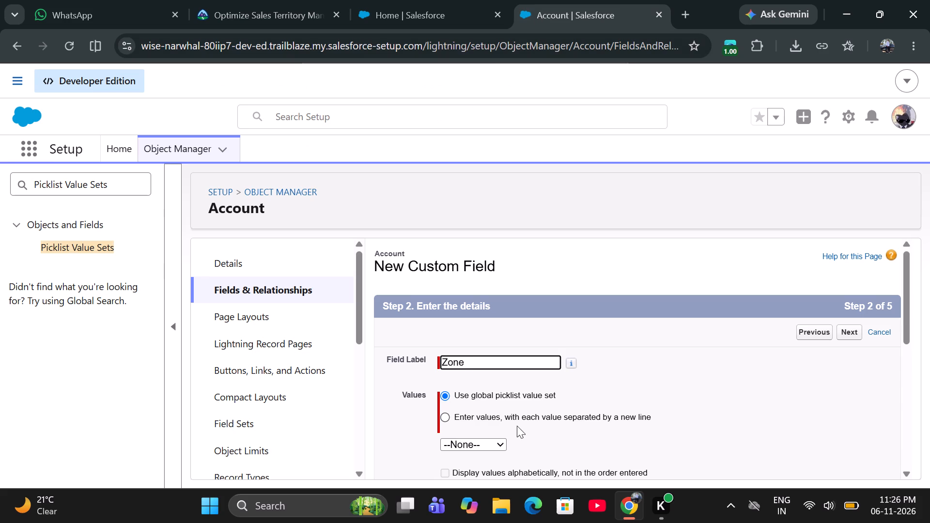
left_click(486, 410)
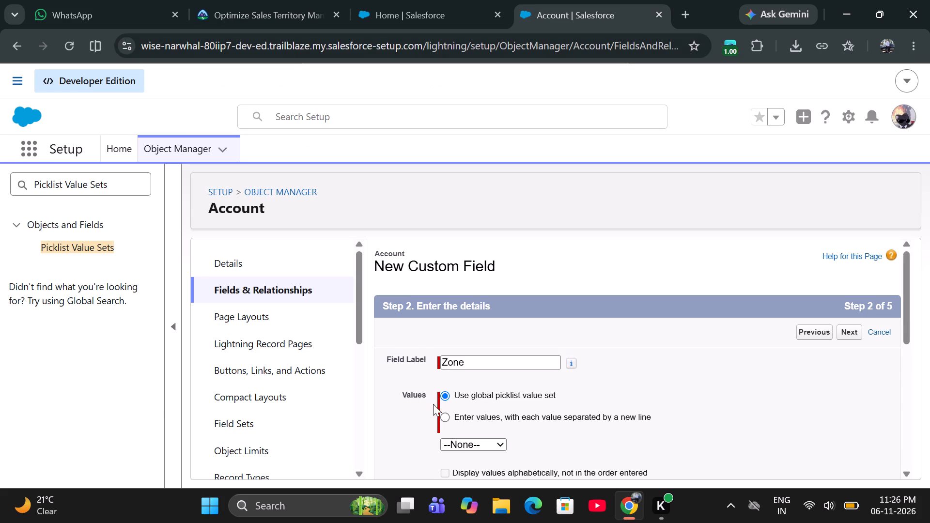
left_click(445, 415)
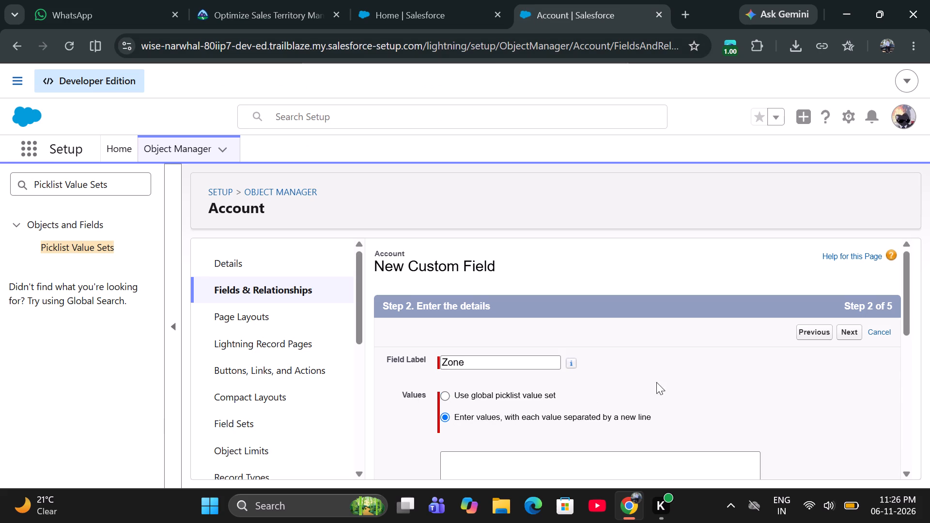
Copy the description from Trailhead into the Zone field: "Customer's zone within the selected region—for sales operations use only.".
left_click(666, 372)
scroll(666, 372, "down", 2)
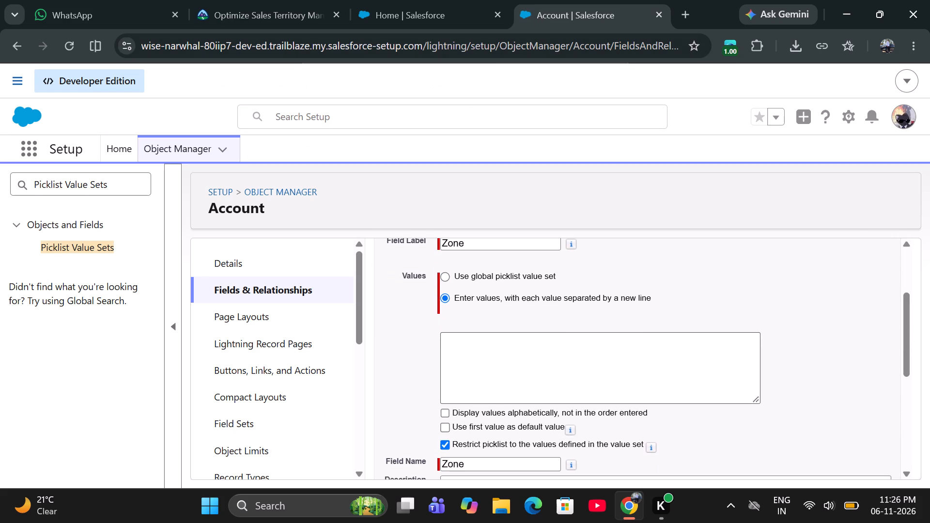
scroll(666, 371, "down", 1)
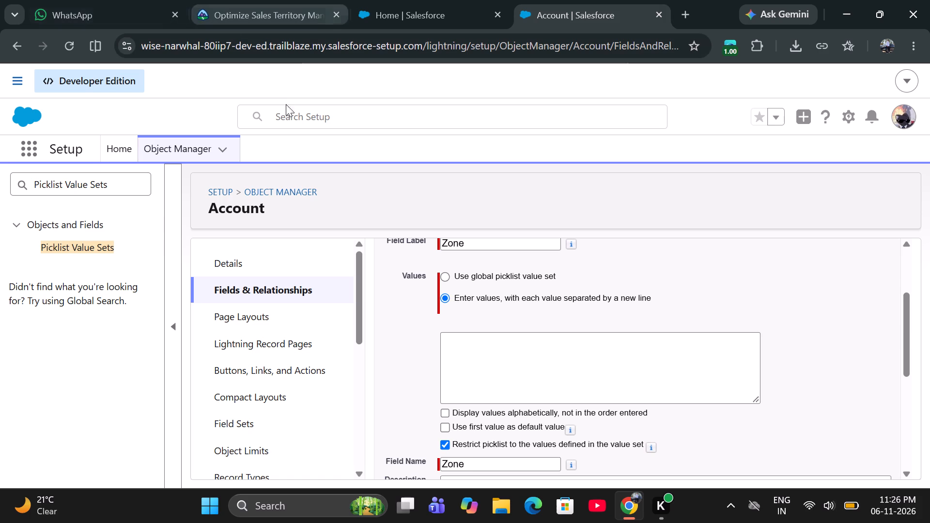
scroll(336, 178, "down", 2)
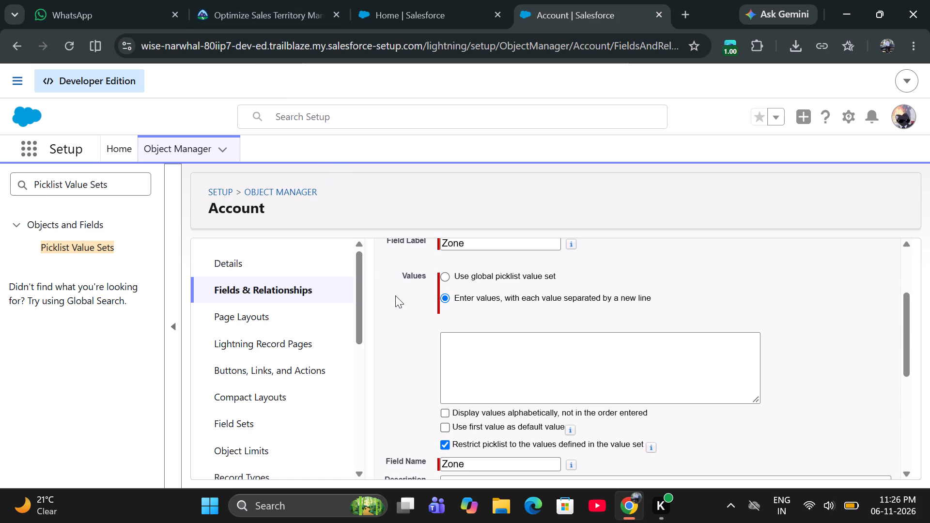
scroll(395, 295, "down", 2)
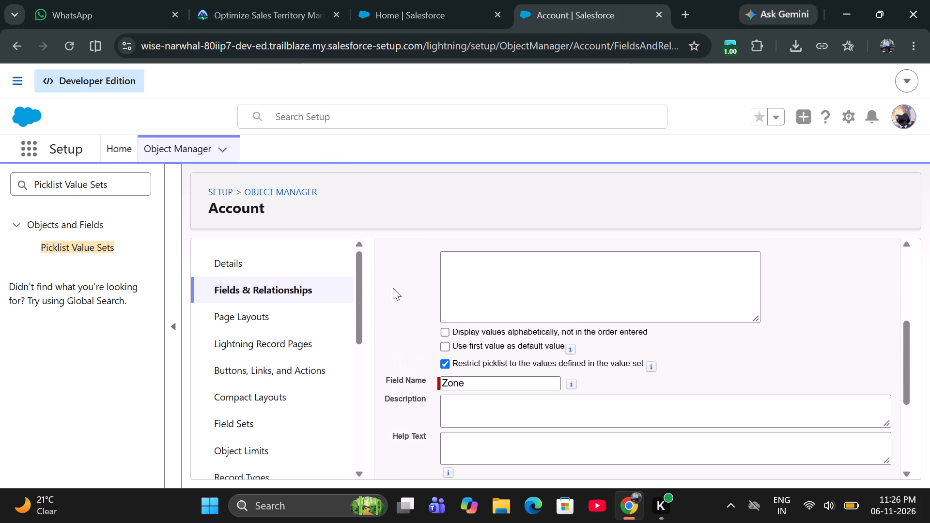
scroll(393, 288, "down", 1)
left_click(262, 16)
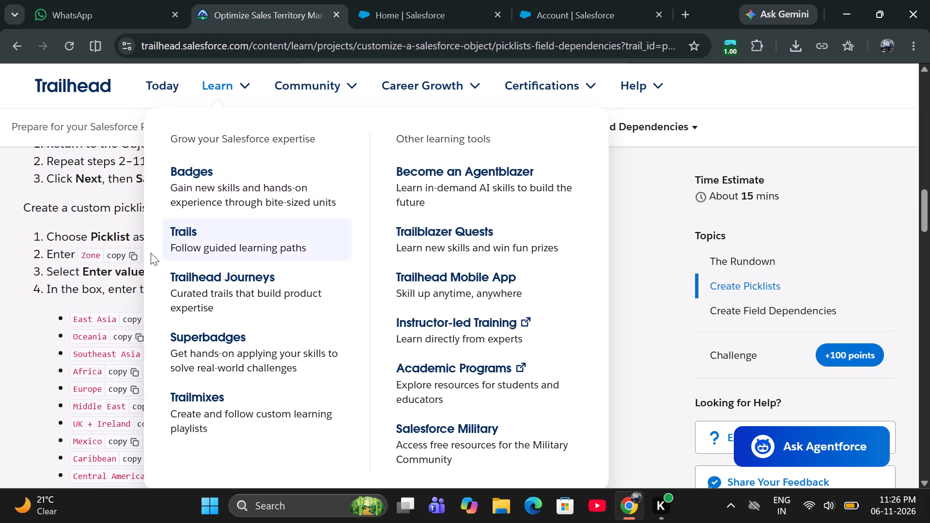
scroll(87, 308, "down", 3)
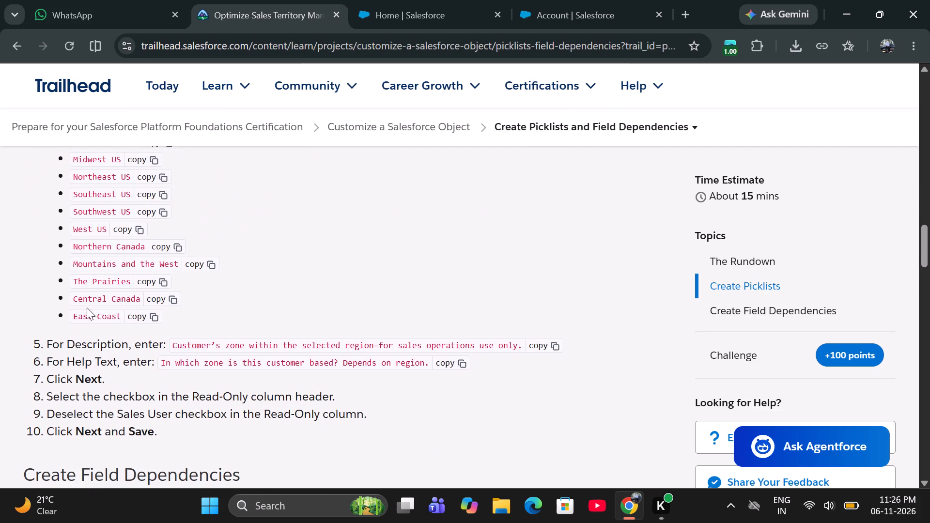
scroll(87, 308, "down", 1)
left_click(545, 346)
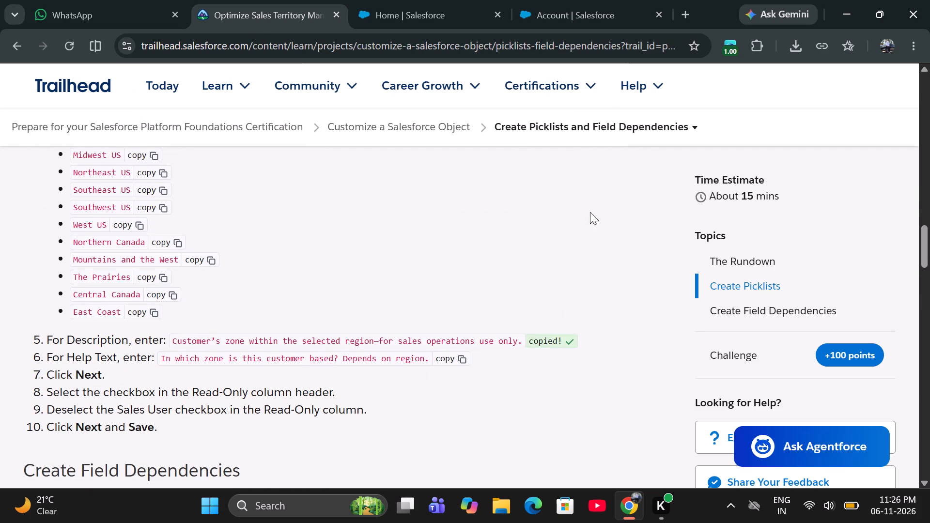
left_click(589, 26)
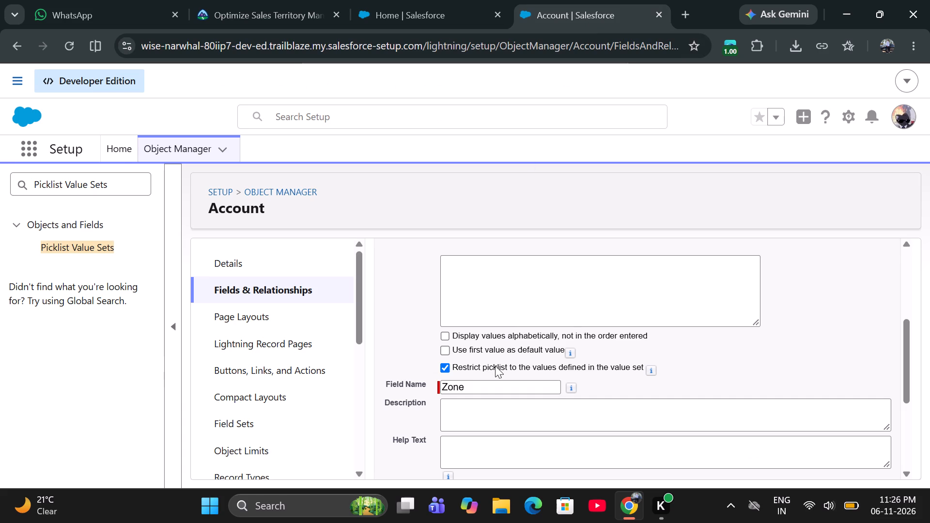
right_click(465, 415)
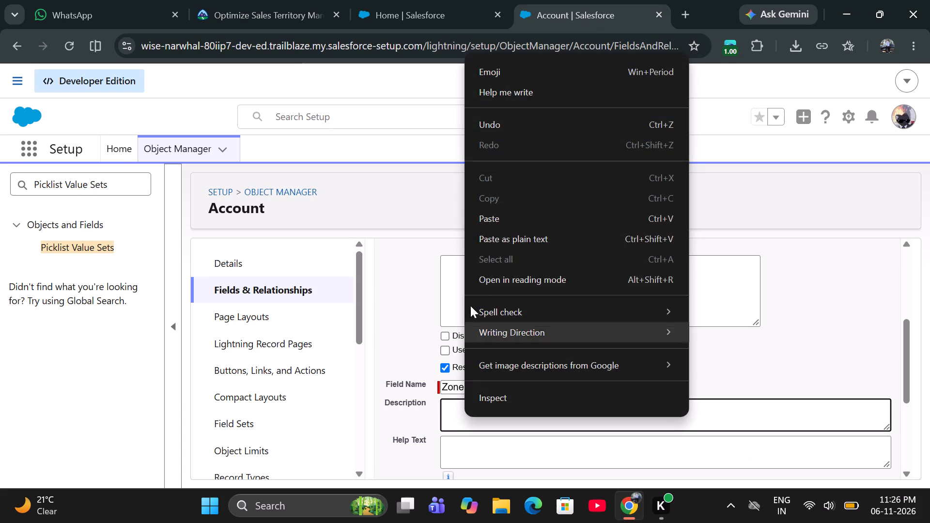
left_click(506, 223)
Copy the help text from Trailhead into the Zone field: "In which zone is this customer based? Depends on region.".
left_click(259, 0)
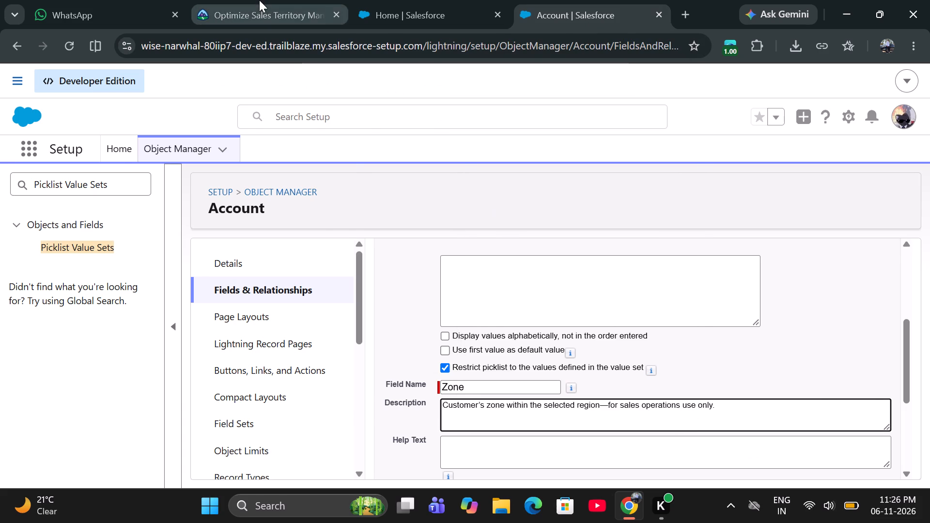
left_click(440, 357)
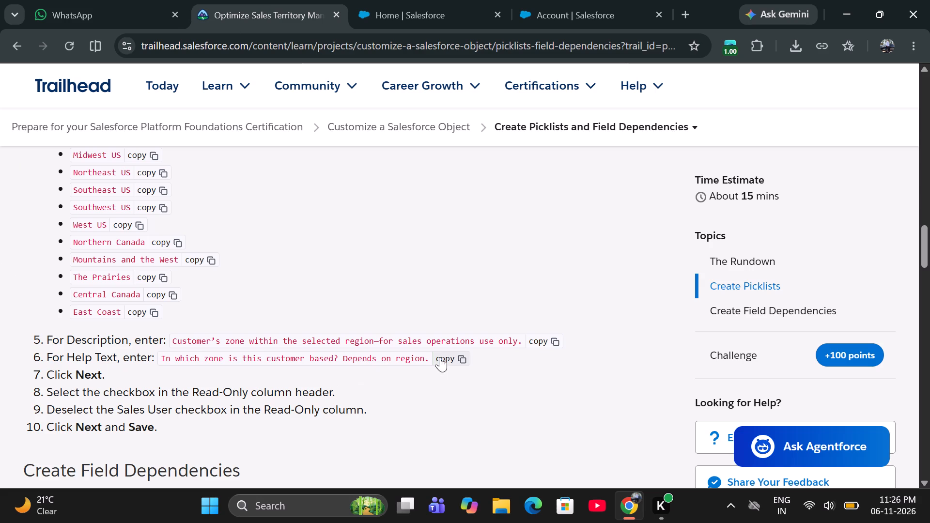
left_click(549, 17)
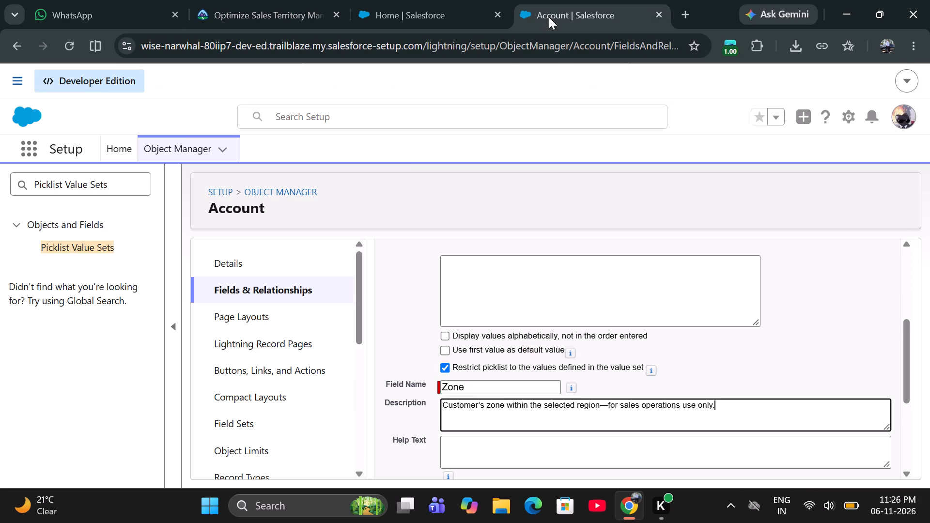
right_click(465, 451)
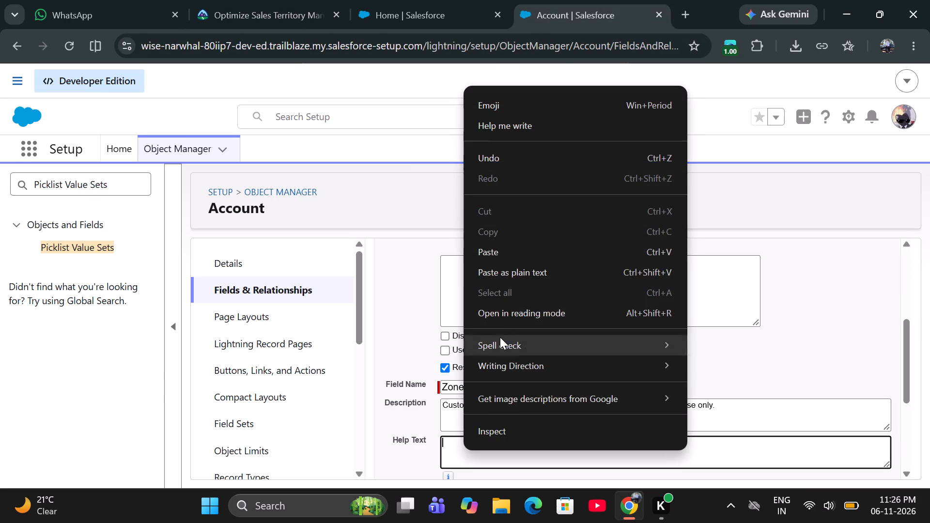
left_click(497, 258)
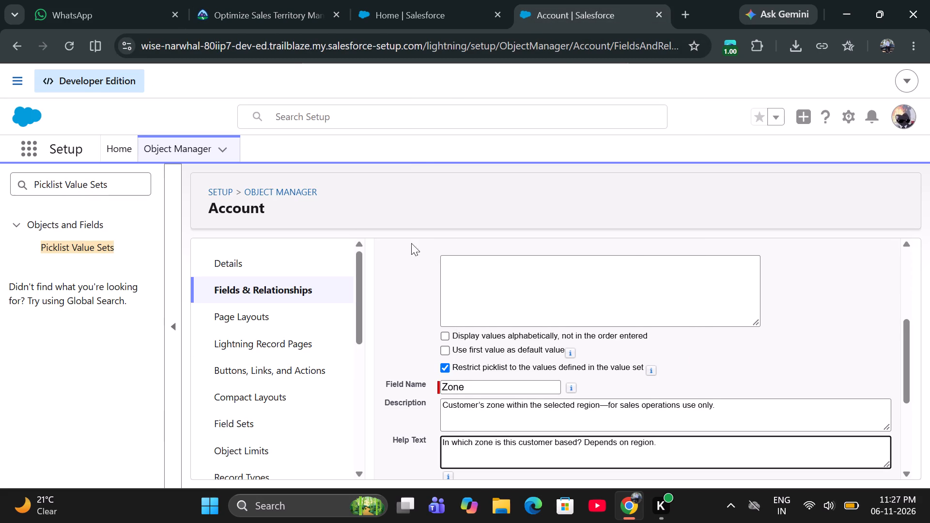
Copy the whole Trailhead list of zones, East Asia through East Coast, and paste it as the Zone picklist values.
left_click(275, 0)
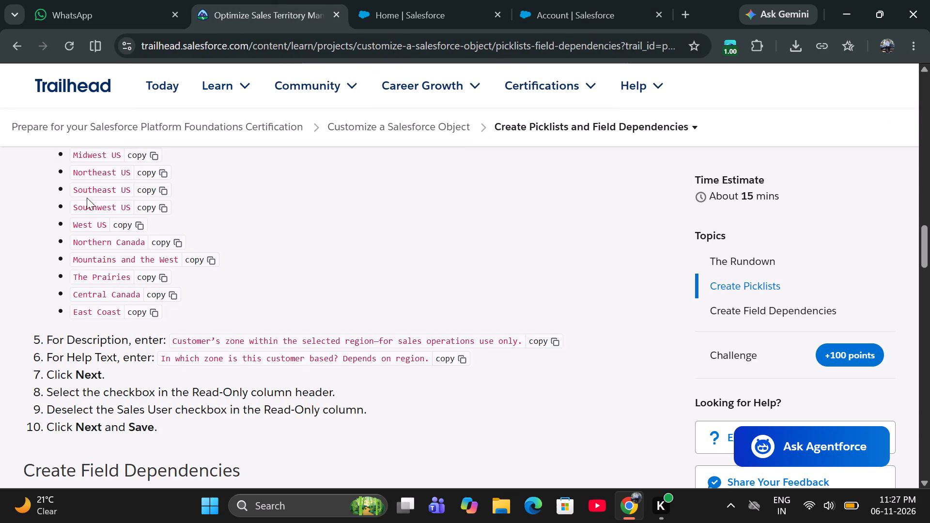
scroll(87, 198, "up", 4)
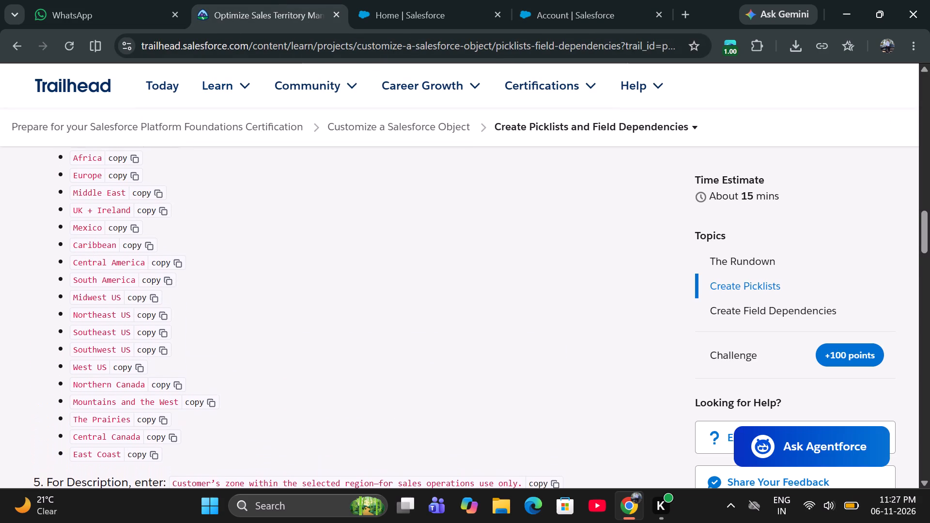
scroll(87, 198, "up", 3)
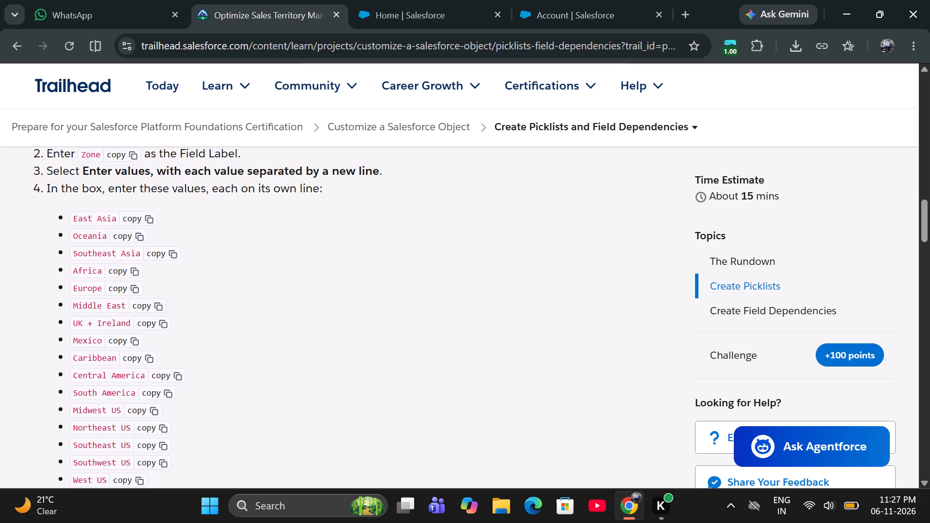
left_click_drag(75, 213, 119, 246)
scroll(116, 244, "down", 1)
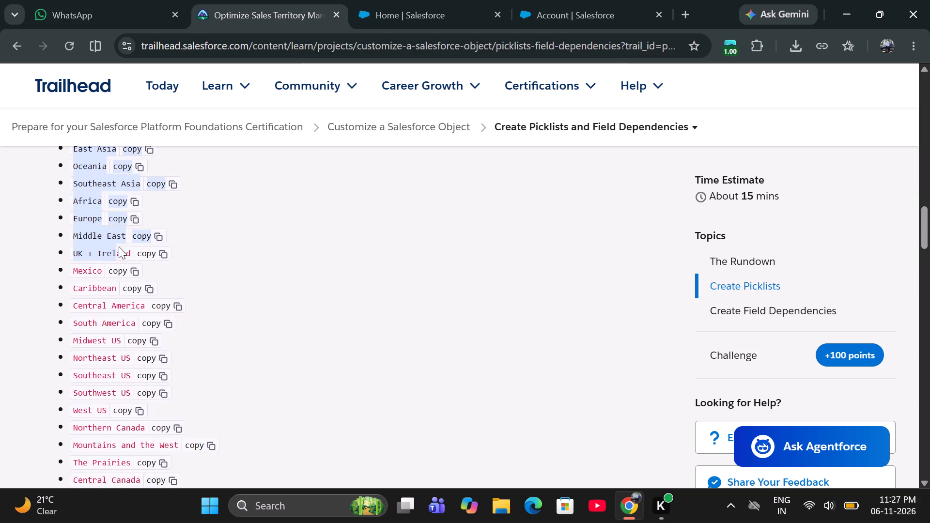
scroll(119, 246, "down", 1)
left_click_drag(119, 246, 130, 266)
scroll(130, 266, "down", 3)
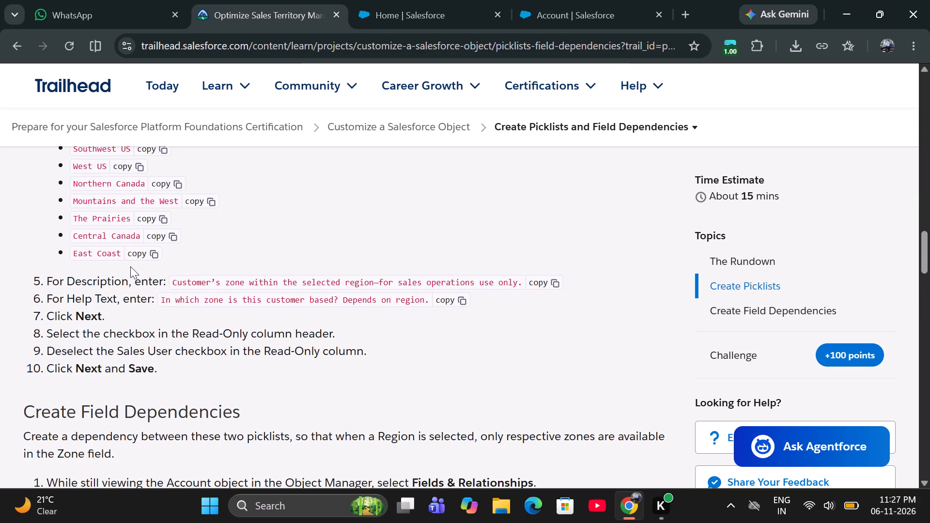
left_click_drag(130, 266, 135, 249)
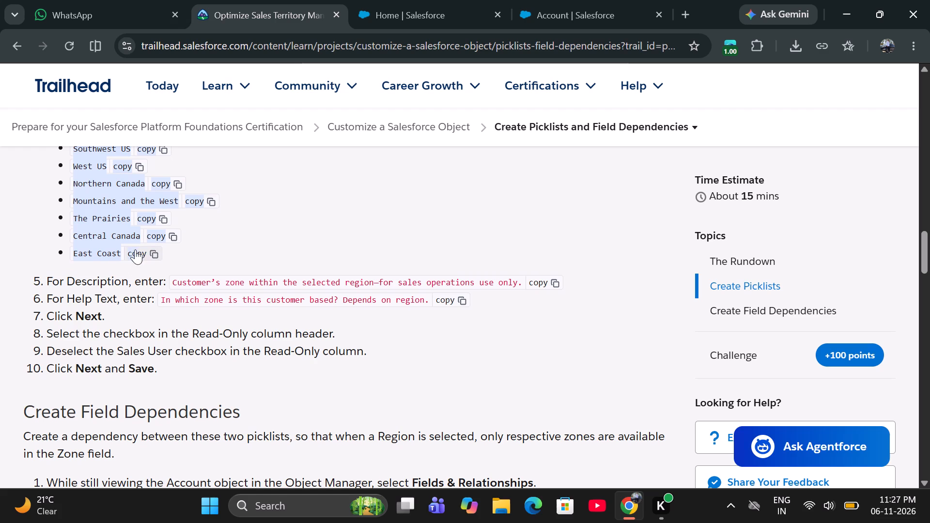
left_click_drag(135, 249, 121, 254)
right_click(107, 232)
left_click(149, 250)
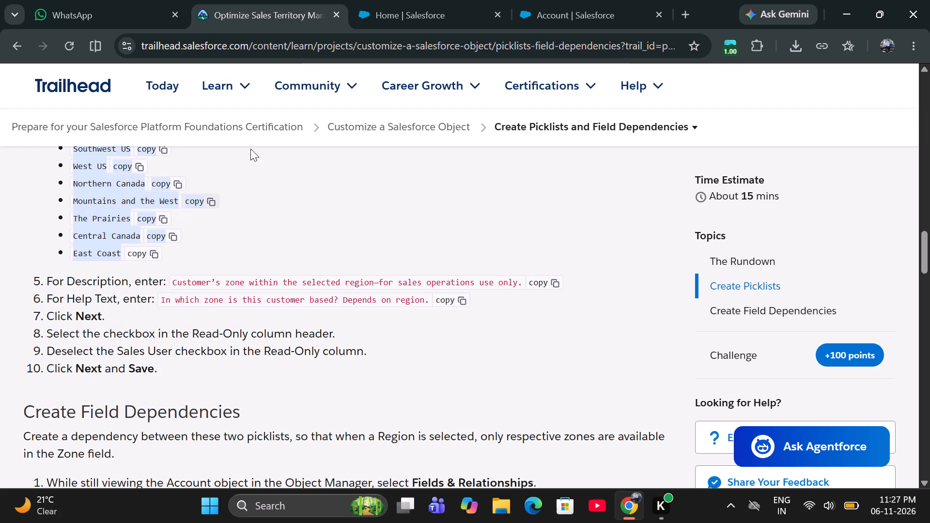
left_click(533, 12)
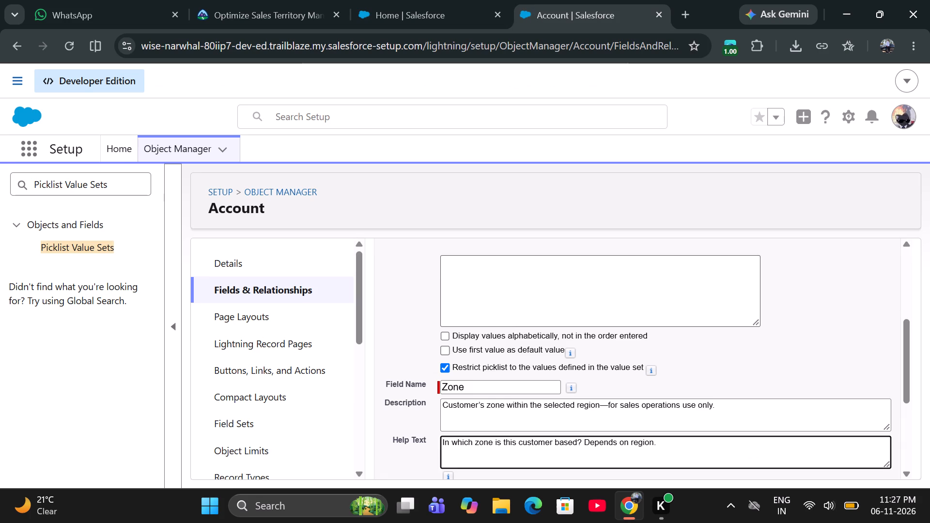
left_click(469, 272)
right_click(467, 270)
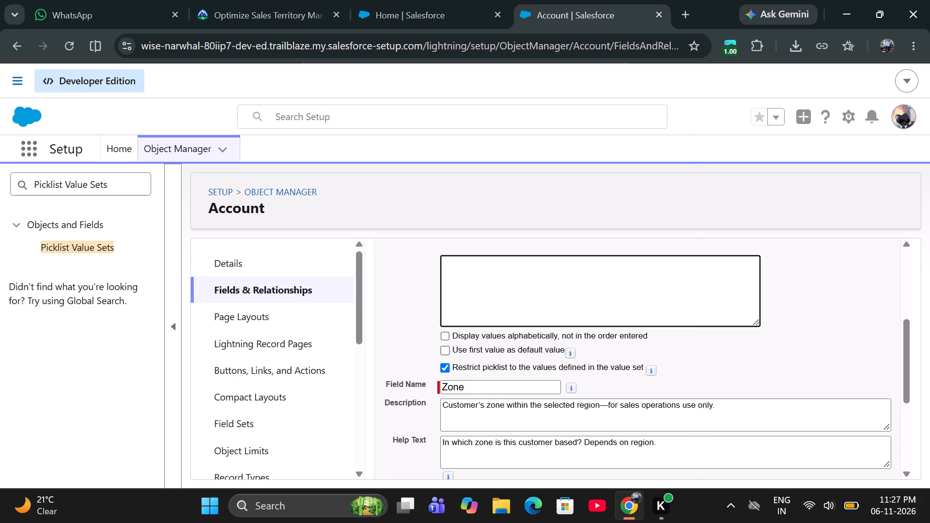
left_click(490, 282)
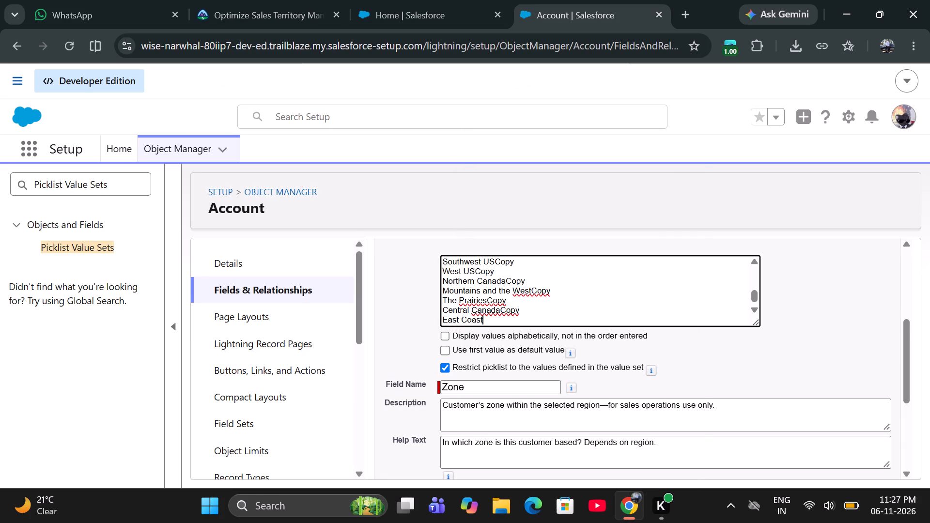
Remove the stray word "Copy" from the end of the Central Canada and The Prairies values in the Zone list.
left_click(519, 311)
key("BackSpace")
key("BackSpace")
key("BackSpace")
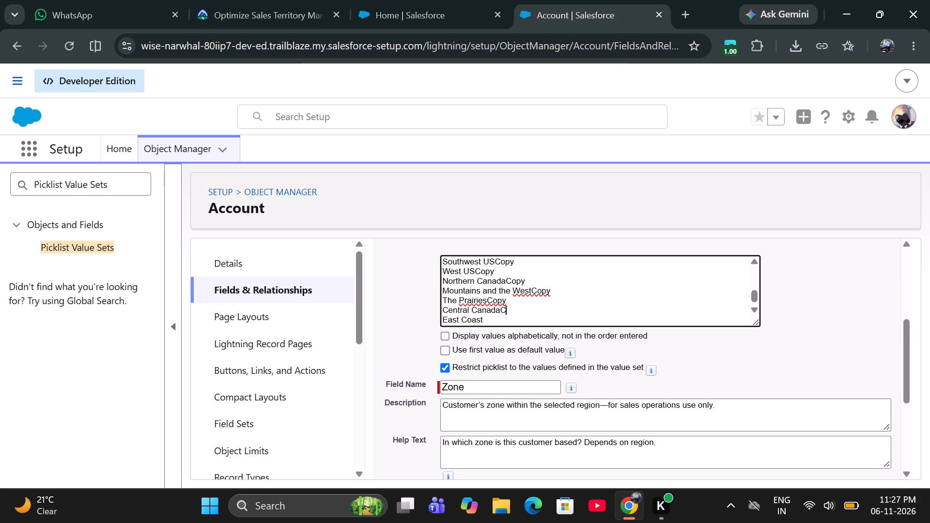
key("BackSpace")
left_click(516, 301)
key("BackSpace")
key("BackSpace")
key("BackSpace")
key("BackSpace")
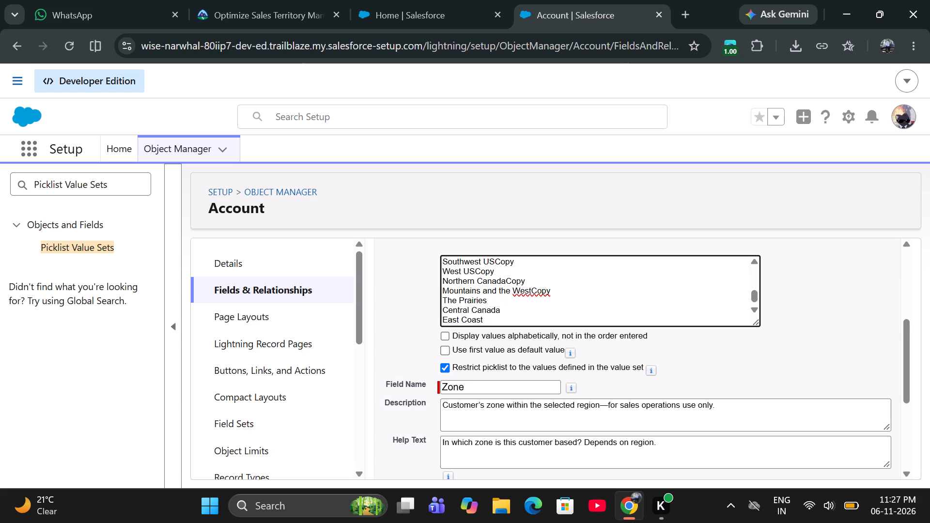
Strip the trailing "Copy" from the Mountains and the West and Northern Canada values in the Zone list.
left_click(549, 285)
left_click(550, 290)
key("BackSpace")
key("BackSpace")
key("BackSpace")
key("BackSpace")
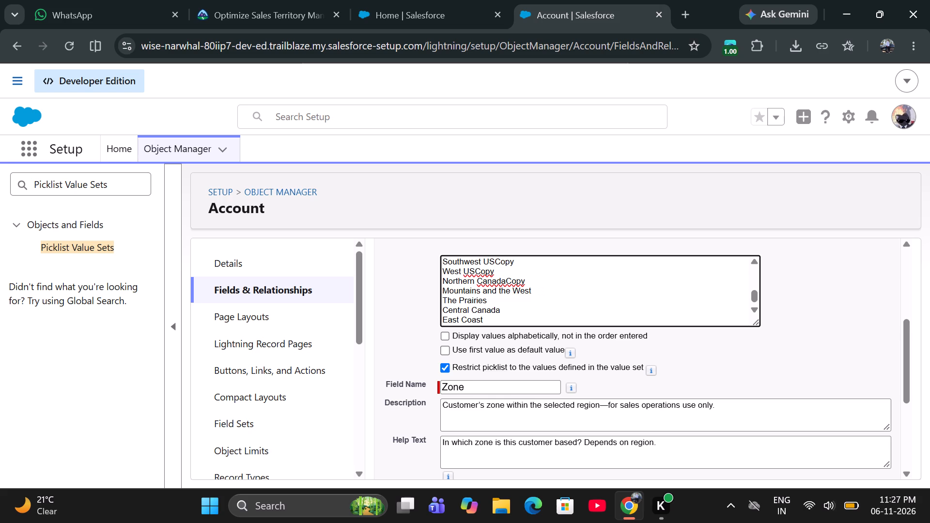
left_click(542, 281)
key("BackSpace")
key("BackSpace")
key("BackSpace")
key("BackSpace")
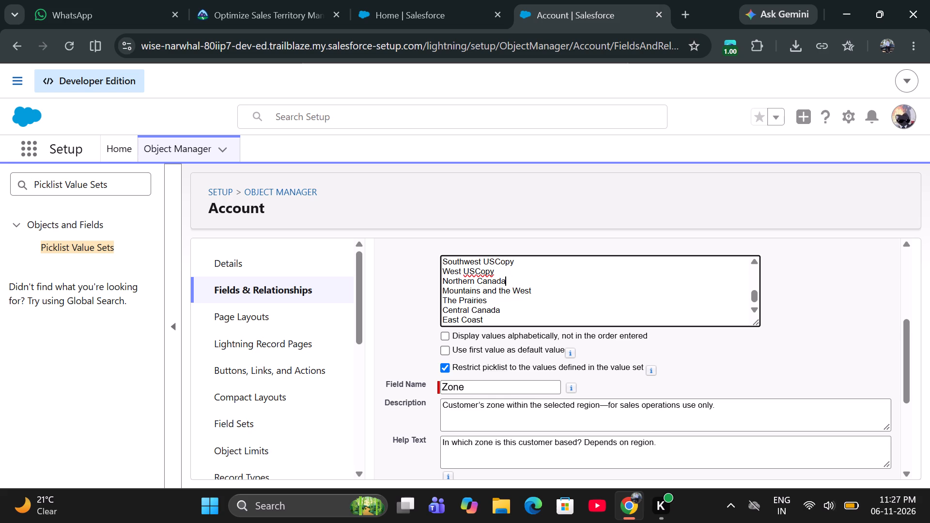
Delete the trailing "Copy" from the West US and Southwest US values in the Zone list.
left_click(528, 272)
key("BackSpace")
key("BackSpace")
key("BackSpace")
key("BackSpace")
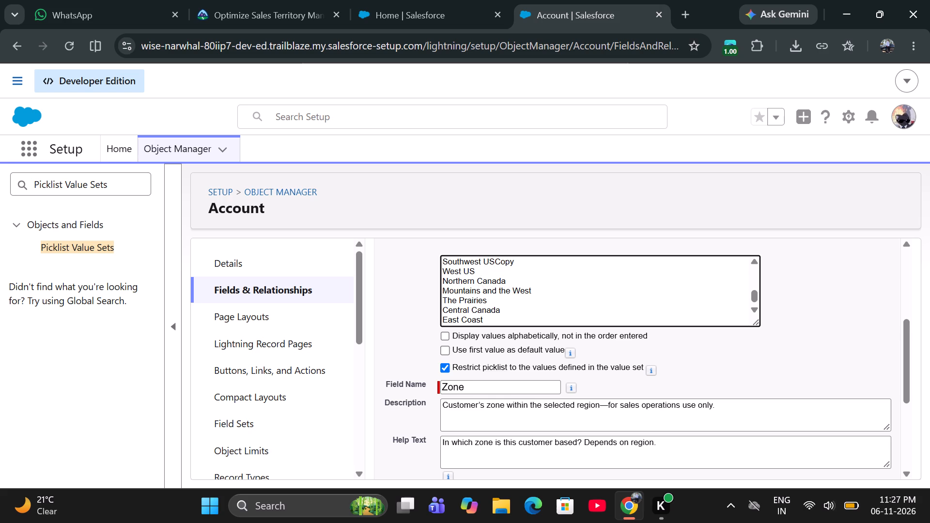
left_click(522, 263)
key("BackSpace")
key("BackSpace")
key("BackSpace")
key("BackSpace")
Delete the trailing "Copy" from the Southeast US, Northeast US and Midwest US values in the Zone list.
scroll(522, 263, "up", 1)
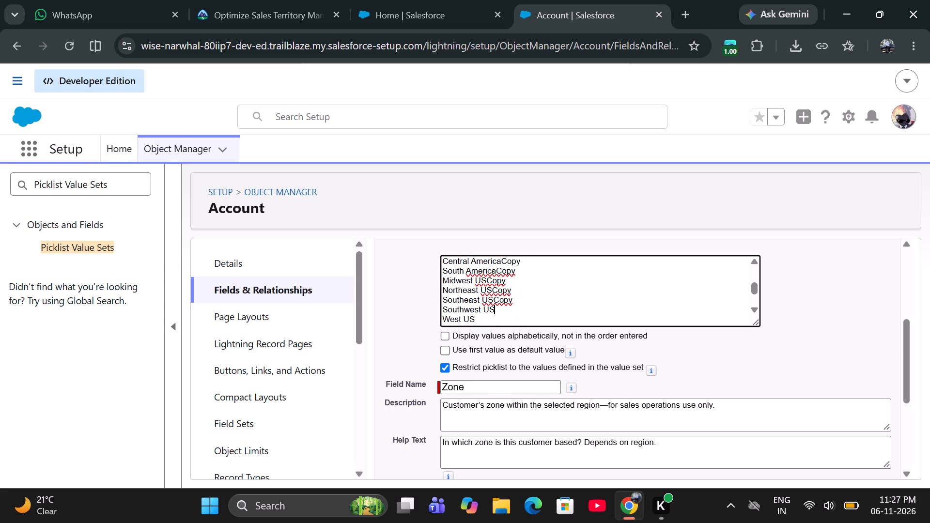
left_click(517, 302)
key("BackSpace")
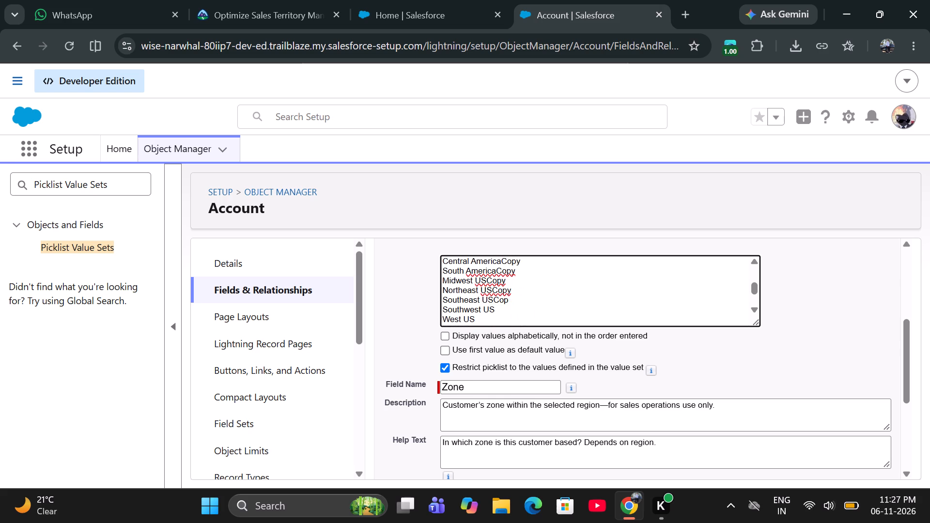
key("BackSpace")
key("BackSpace")
key("BackSpace")
left_click(513, 293)
key("BackSpace")
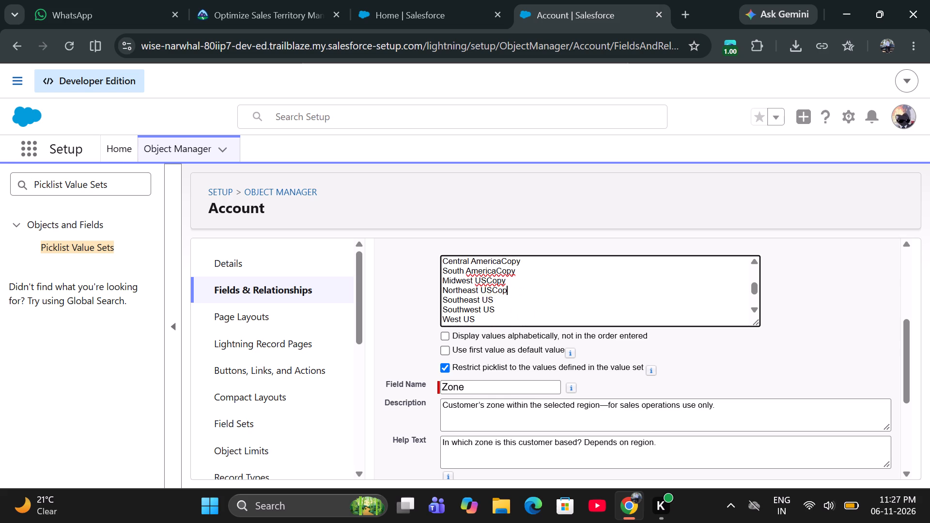
key("BackSpace")
key("BackSpace")
key("BackSpace")
left_click(513, 281)
key("BackSpace")
key("BackSpace")
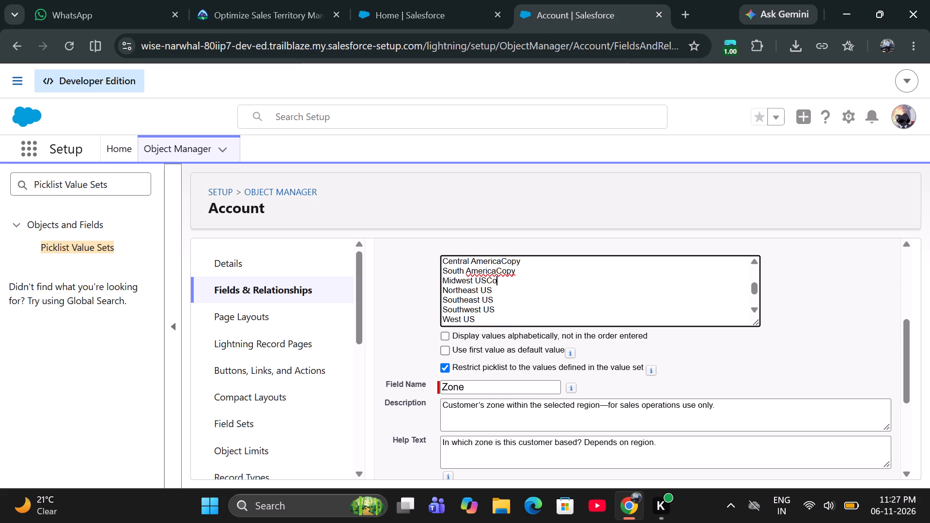
key("BackSpace")
key("BackSpace")
Remove the trailing "Copy" from the South America and Central America values in the Zone list.
left_click(514, 272)
key("BackSpace")
key("BackSpace")
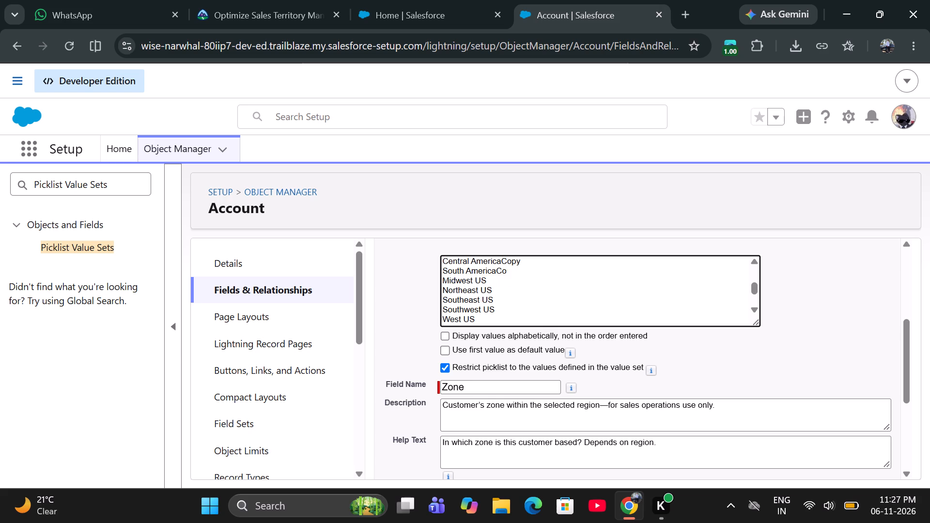
key("BackSpace")
key("BackSpace")
left_click(522, 260)
key("BackSpace")
key("BackSpace")
key("BackSpace")
key("BackSpace")
Remove the trailing "Copy" from the Caribbean and Mexico values in the Zone list.
scroll(522, 263, "up", 2)
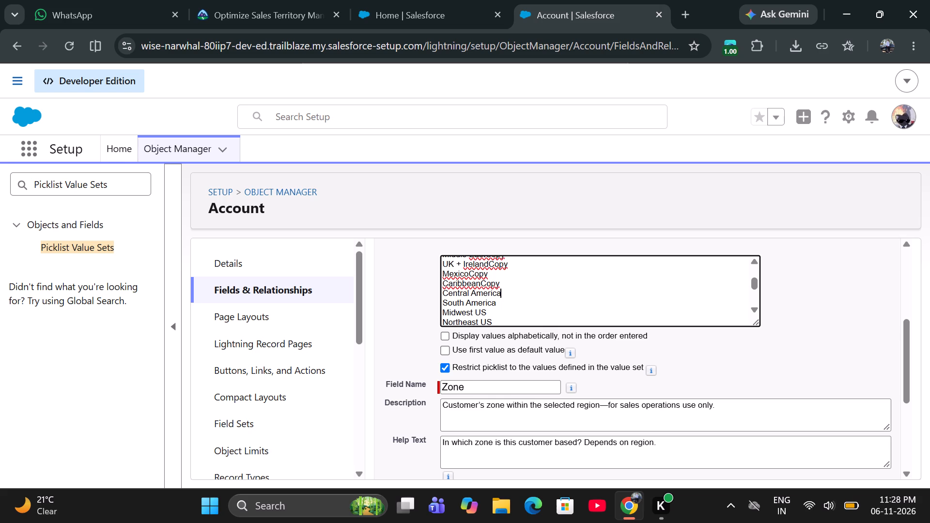
left_click(511, 279)
key("BackSpace")
key("BackSpace")
key("BackSpace")
key("BackSpace")
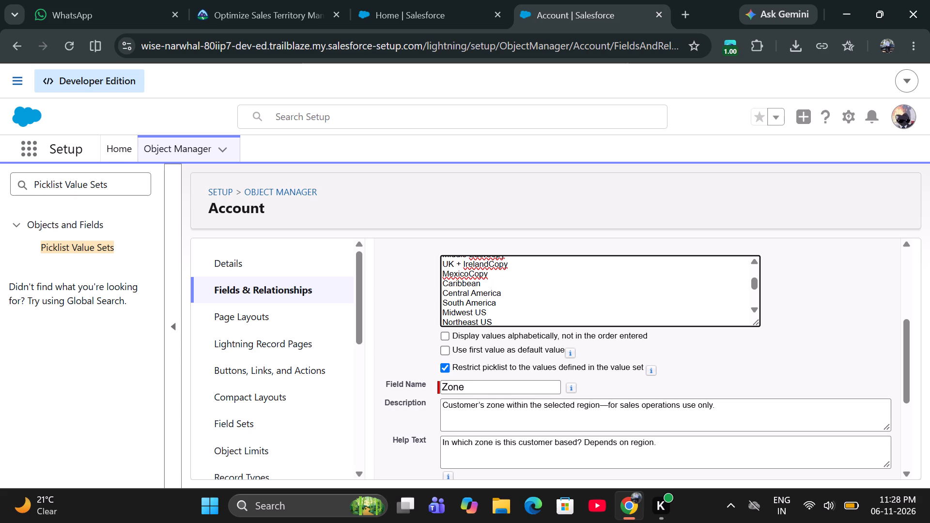
left_click(498, 276)
key("BackSpace")
key("BackSpace")
key("BackSpace")
key("BackSpace")
Strip the trailing "Copy" from the UK + Ireland and Middle East values in the Zone list.
left_click(509, 266)
key("BackSpace")
key("BackSpace")
key("BackSpace")
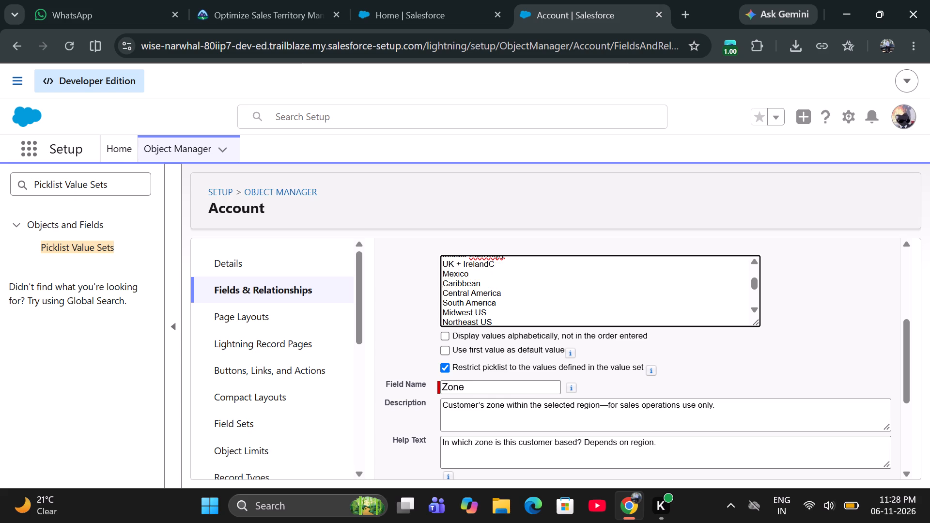
key("BackSpace")
scroll(509, 266, "up", 1)
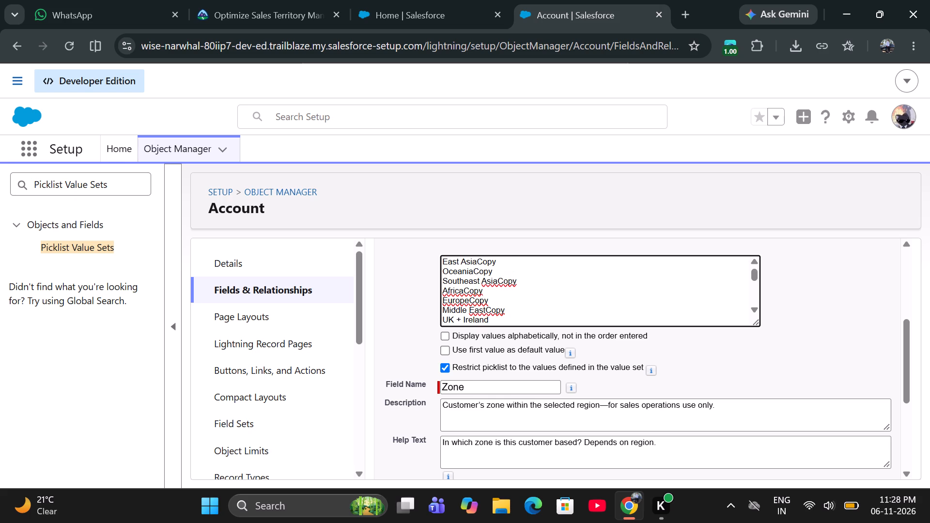
left_click(511, 308)
key("BackSpace")
key("BackSpace")
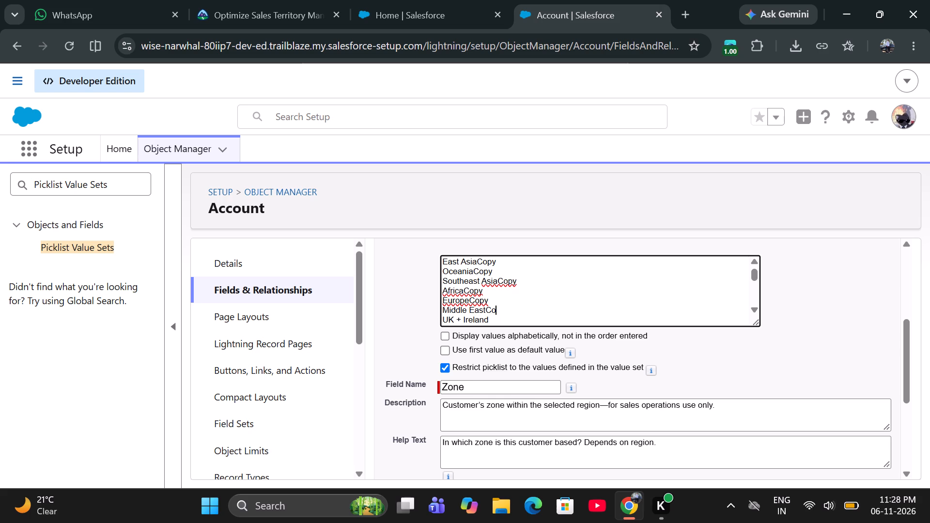
key("BackSpace")
key("BackSpace")
Delete the trailing "Copy" from the Europe and Africa values in the Zone list.
left_click(502, 302)
key("BackSpace")
key("BackSpace")
key("BackSpace")
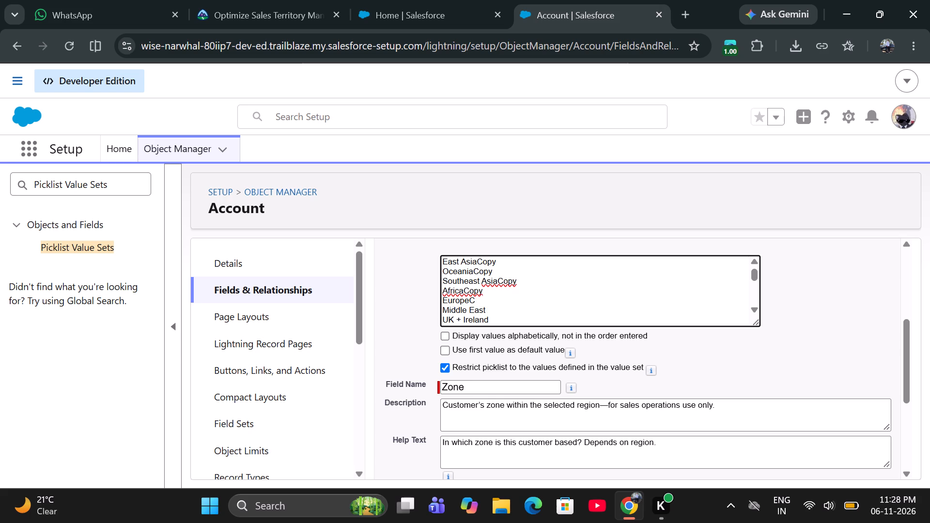
key("BackSpace")
left_click(497, 295)
key("BackSpace")
key("BackSpace")
key("BackSpace")
key("BackSpace")
Remove the trailing "Copy" from the Southeast Asia, Oceania and East Asia values at the start of the Zone list.
left_click(519, 277)
key("BackSpace")
key("BackSpace")
key("BackSpace")
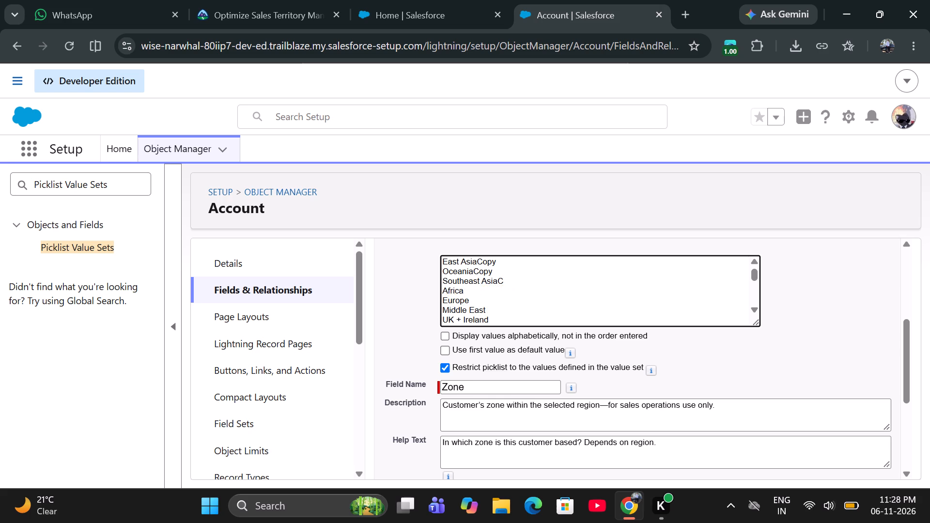
key("BackSpace")
left_click(512, 276)
key("BackSpace")
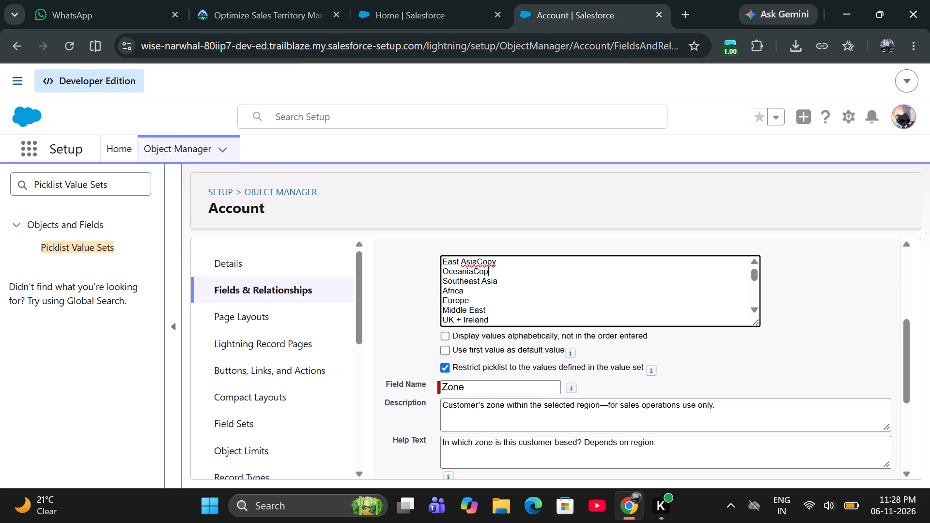
key("BackSpace")
key("BackSpace")
key("BackSpace")
left_click(505, 265)
key("BackSpace")
key("BackSpace")
key("BackSpace")
key("BackSpace")
Check the cleaned-up Zone values against the zone list in the Trailhead unit, from East Asia through East Coast.
scroll(500, 320, "up", 1)
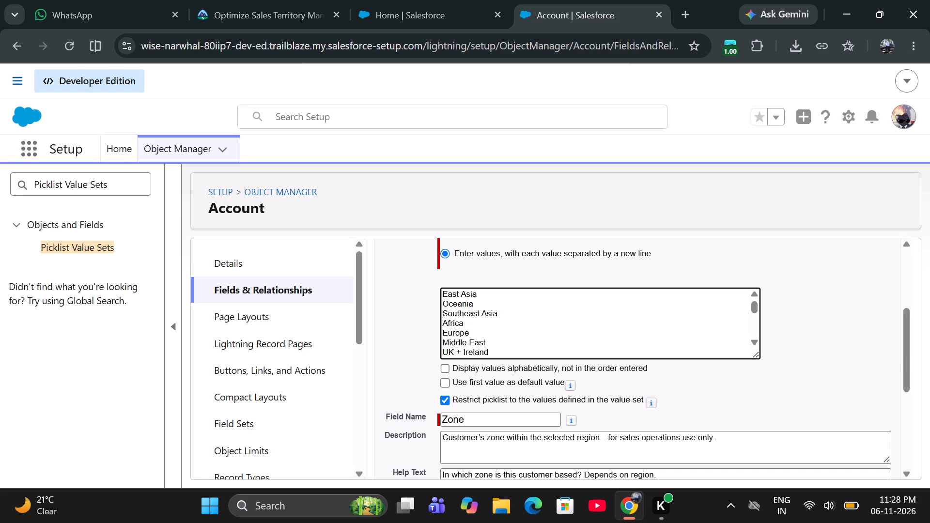
scroll(473, 351, "down", 1)
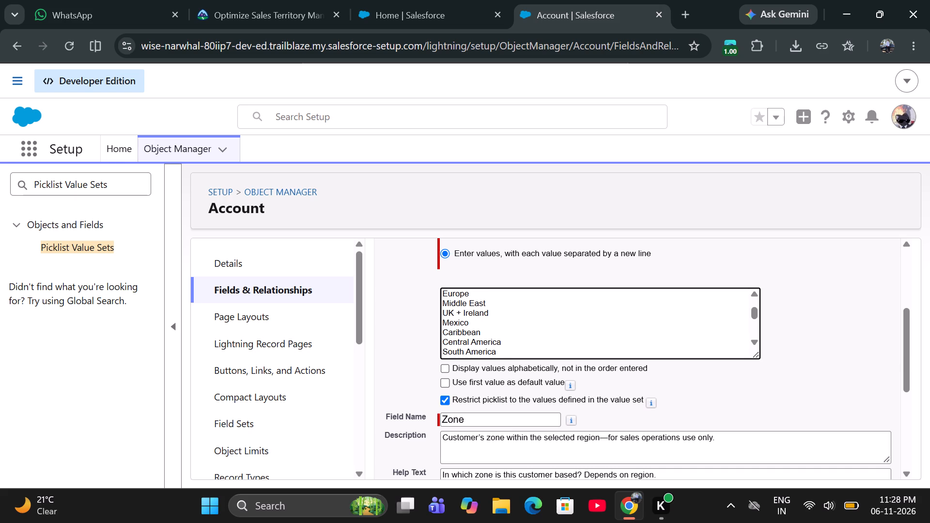
scroll(473, 348, "down", 1)
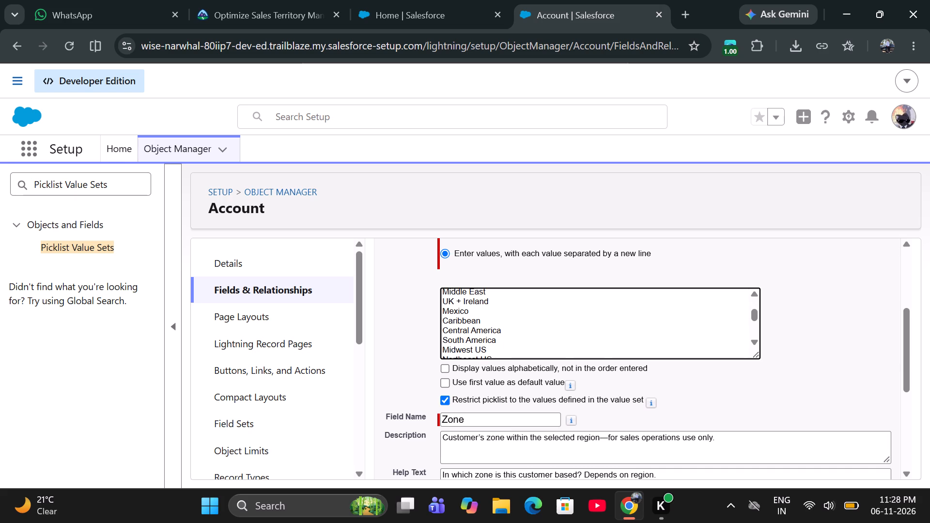
scroll(499, 349, "down", 1)
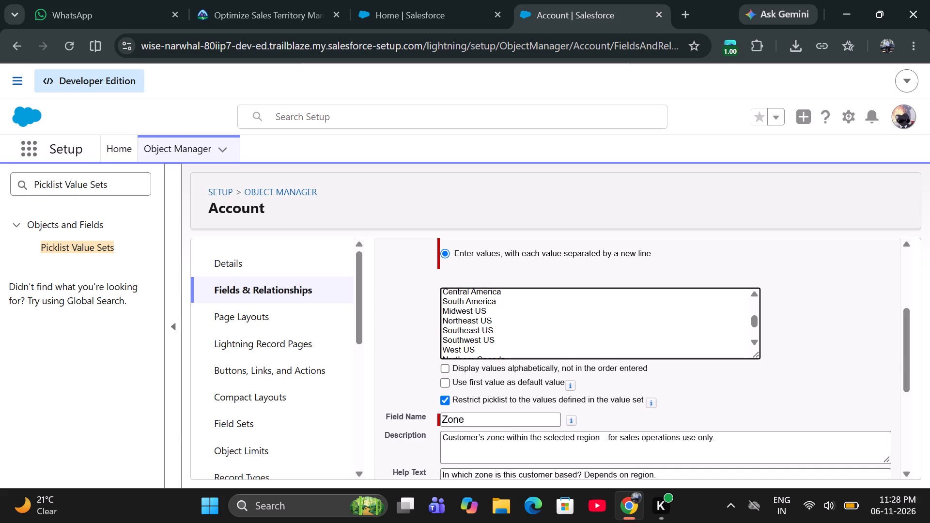
scroll(493, 350, "down", 1)
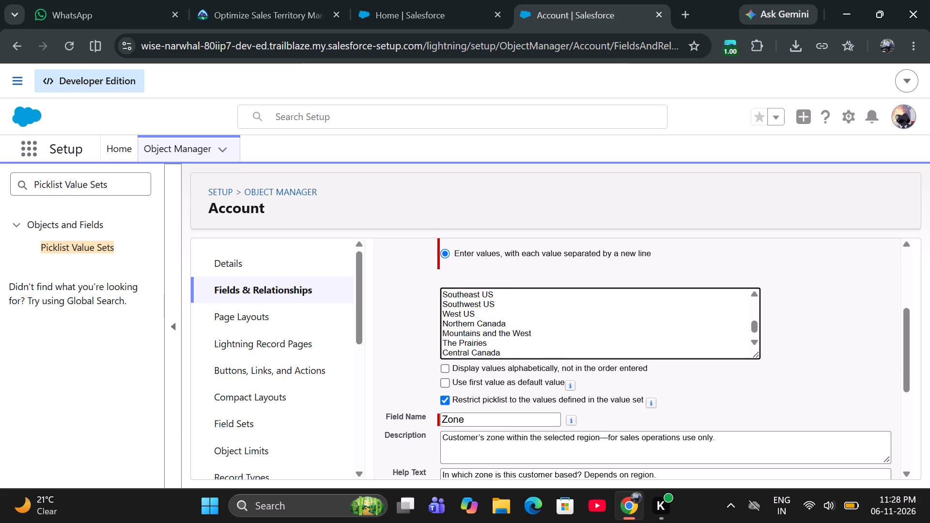
scroll(516, 348, "down", 1)
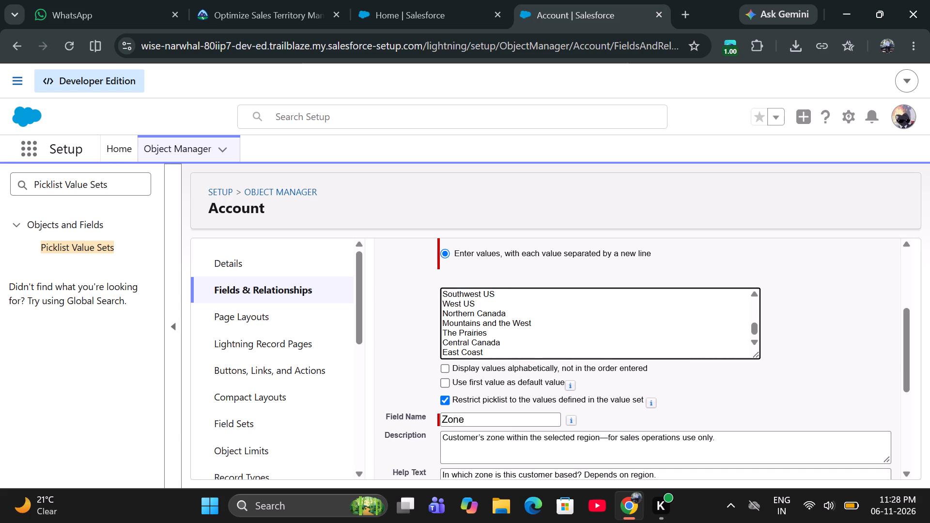
left_click(276, 19)
left_click(251, 231)
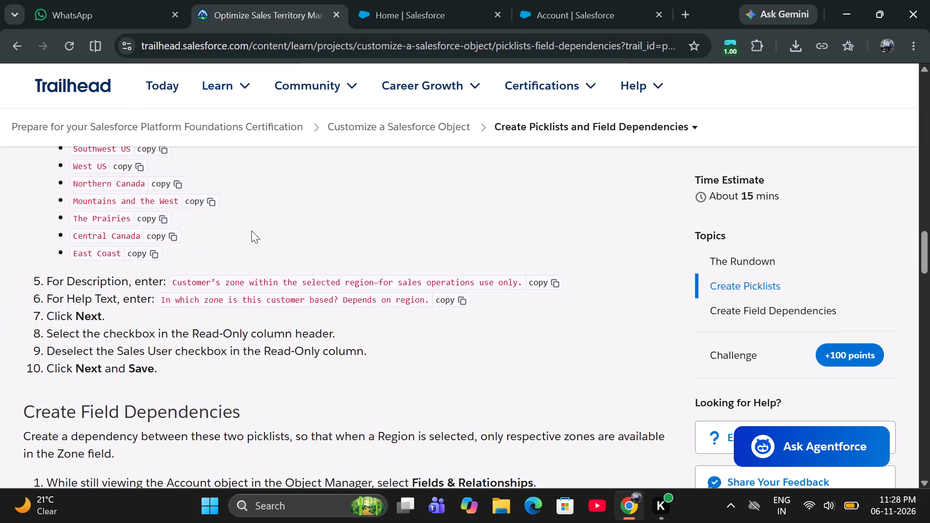
scroll(248, 231, "up", 1)
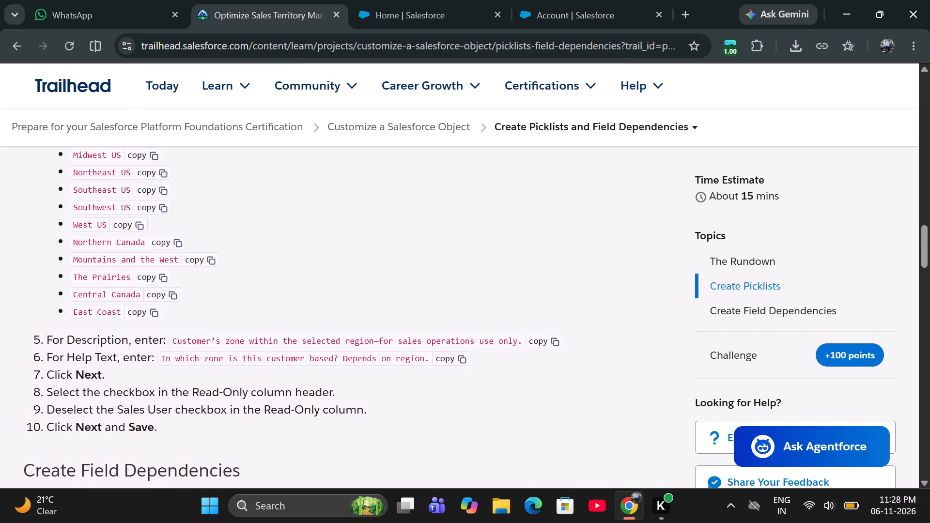
scroll(98, 257, "up", 1)
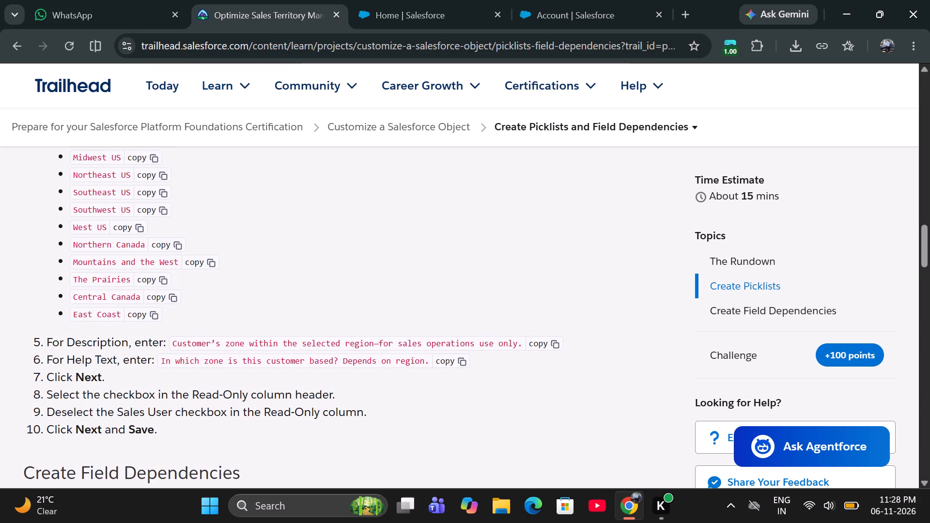
scroll(115, 149, "up", 1)
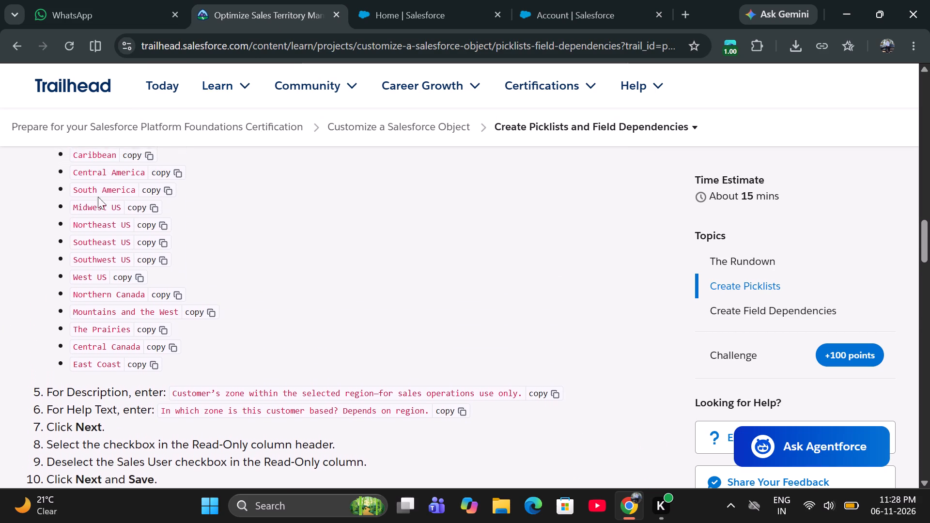
scroll(98, 197, "up", 1)
scroll(136, 167, "up", 1)
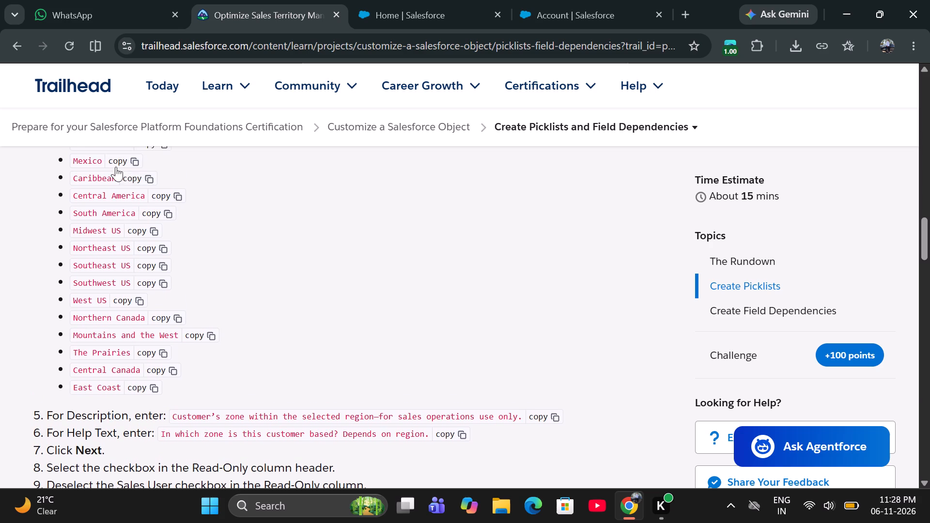
scroll(116, 167, "up", 2)
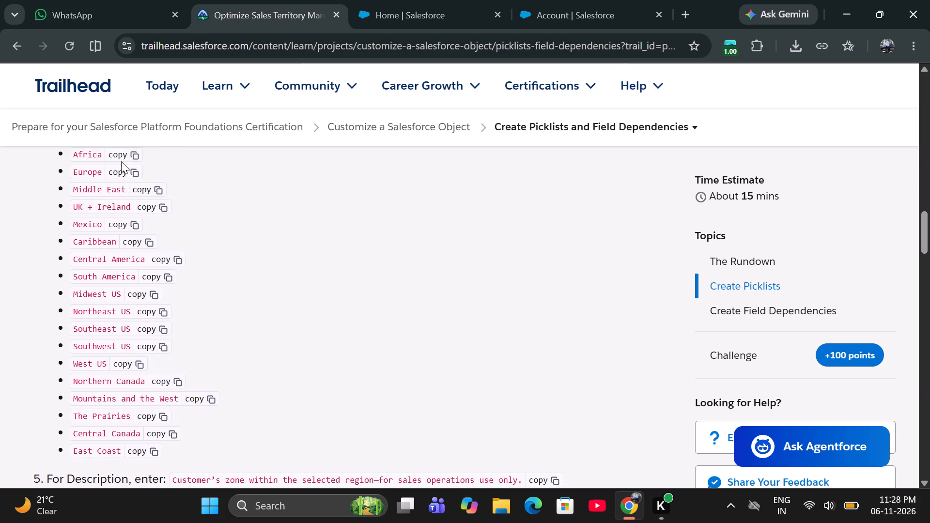
scroll(121, 161, "up", 2)
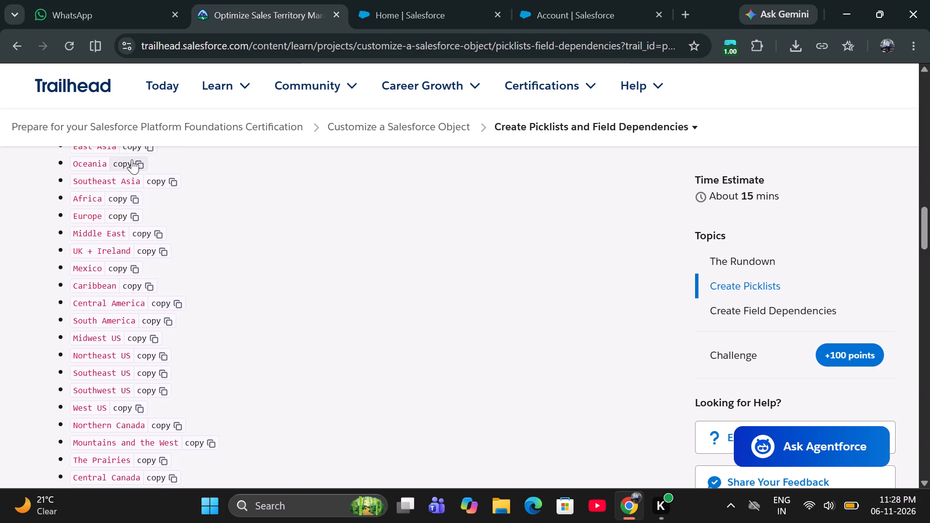
scroll(132, 159, "up", 1)
scroll(131, 160, "down", 2)
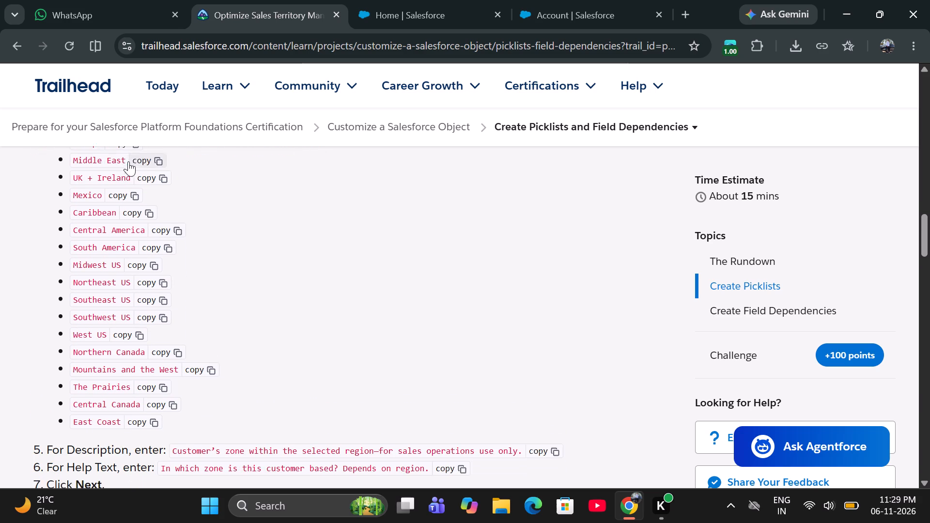
scroll(128, 161, "down", 1)
scroll(374, 320, "down", 1)
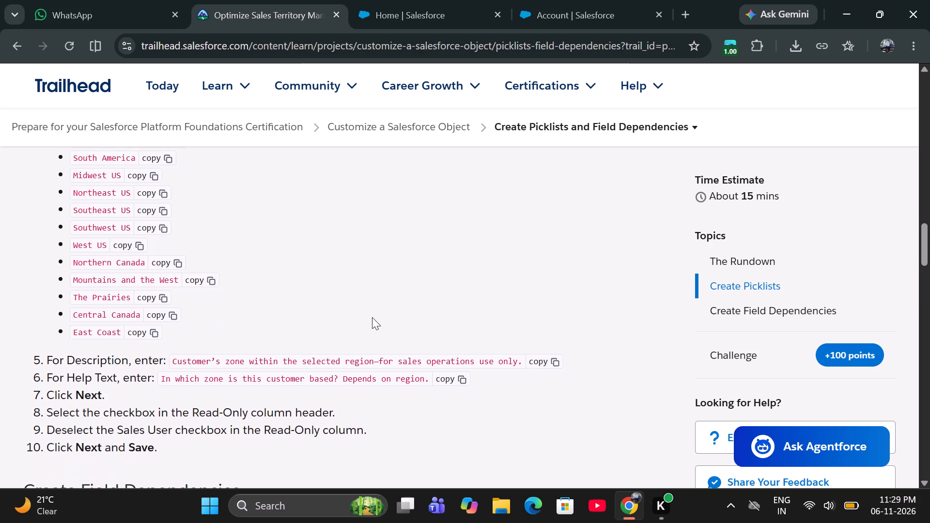
scroll(368, 317, "down", 1)
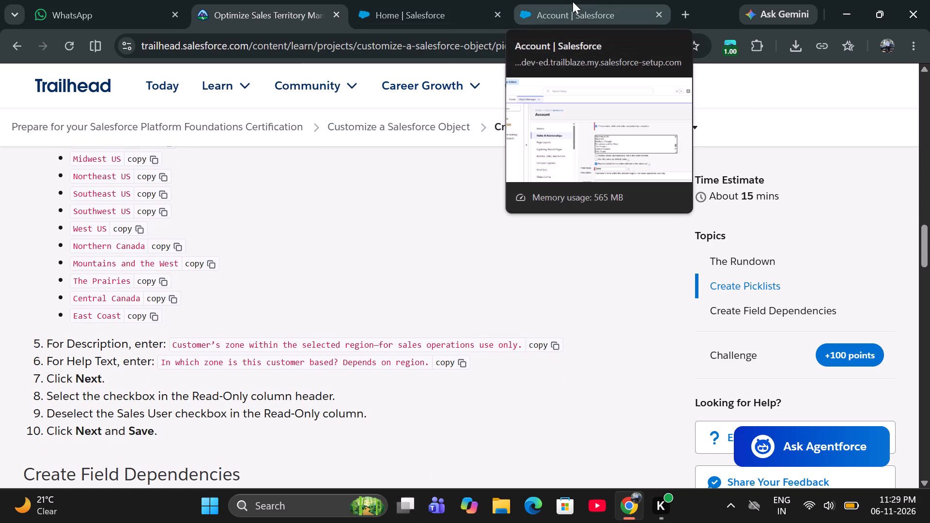
Return to the Account setup tab and advance the new Zone field to the field-level security stage.
left_click(573, 1)
scroll(601, 369, "down", 2)
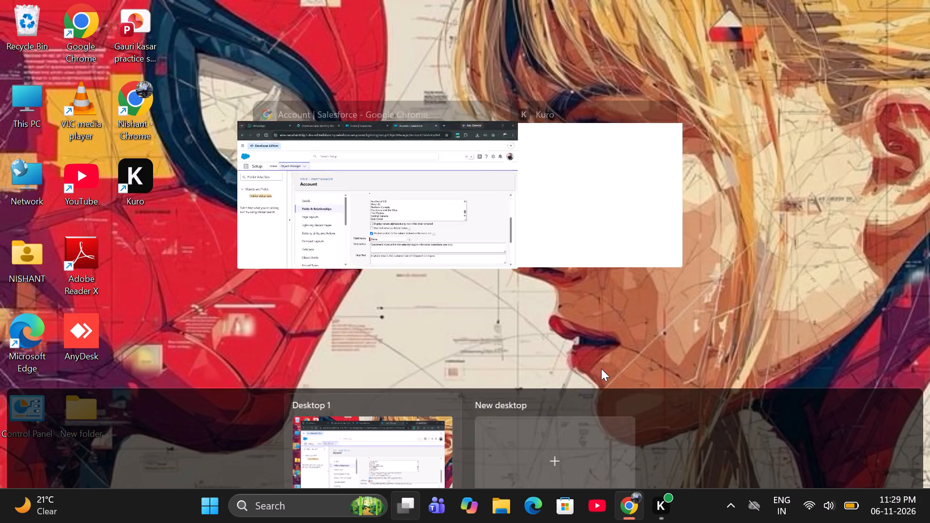
left_click(261, 158)
scroll(585, 357, "down", 1)
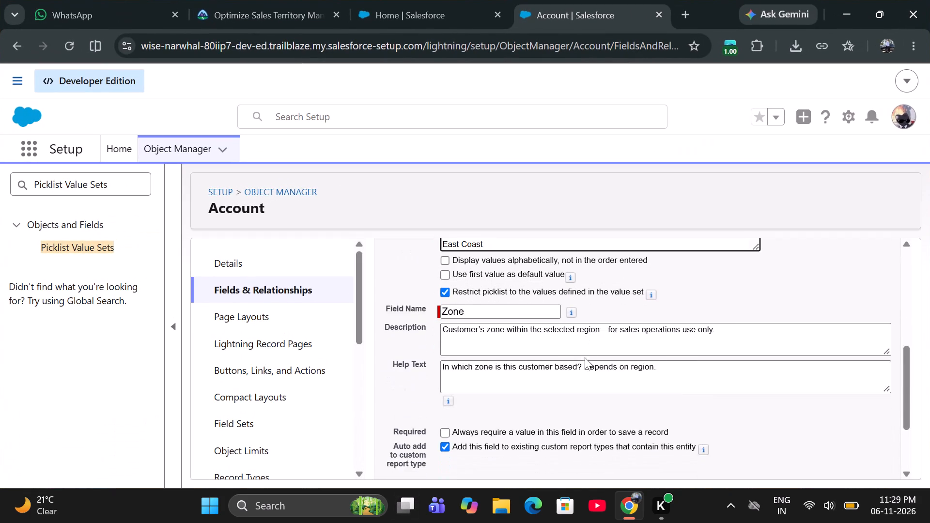
scroll(585, 357, "down", 3)
left_click(855, 457)
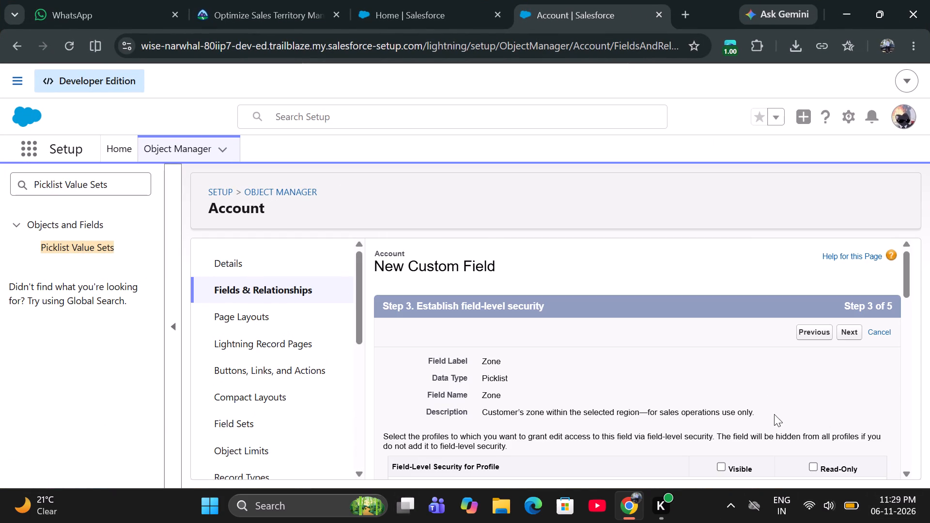
Make the Zone field read-only for all profiles, except clear the Read-Only setting for Sales User.
left_click(813, 463)
scroll(812, 462, "down", 3)
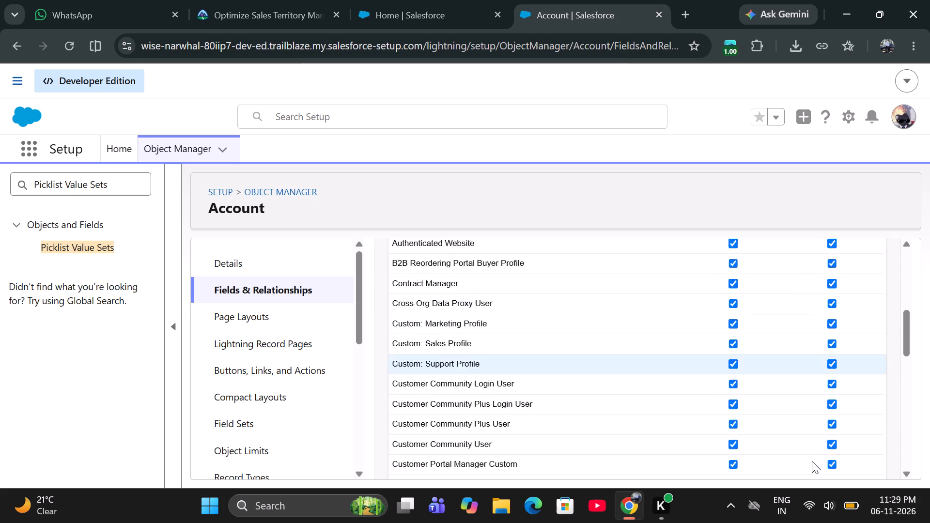
scroll(812, 461, "down", 4)
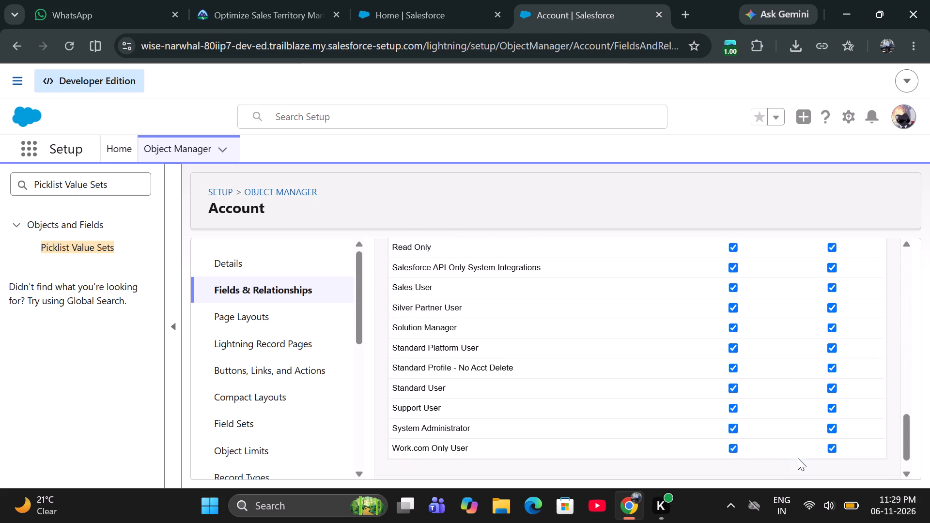
scroll(798, 458, "down", 1)
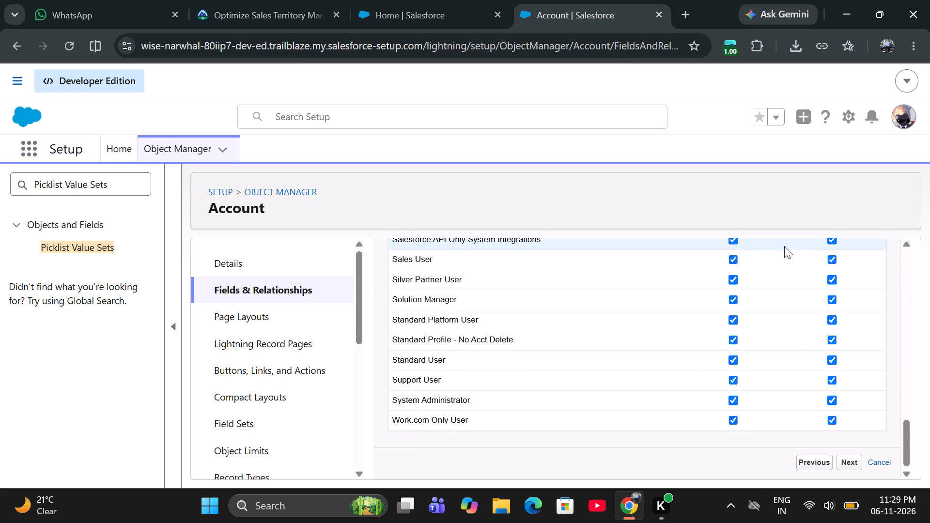
left_click(833, 255)
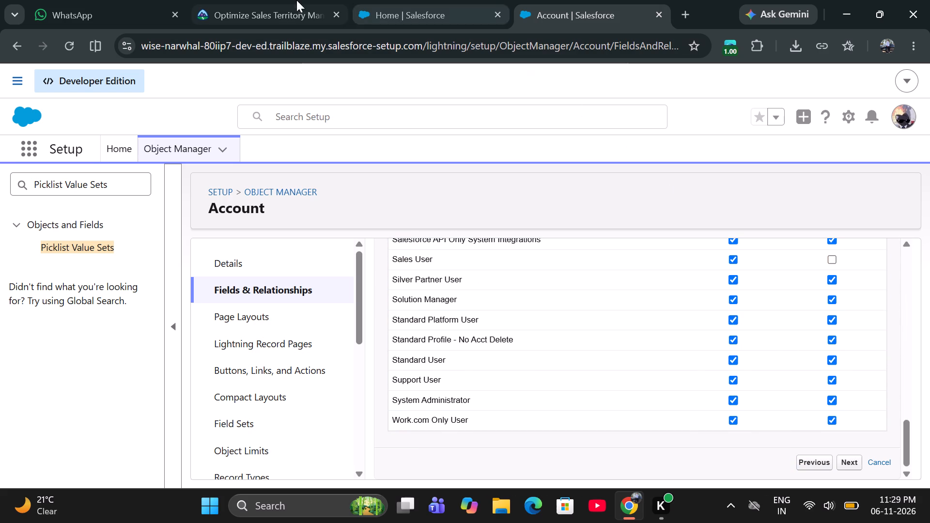
Recheck the final Trailhead instructions for Zone, proceed through the remaining wizard stages with their defaults, and save the field.
left_click(282, 1)
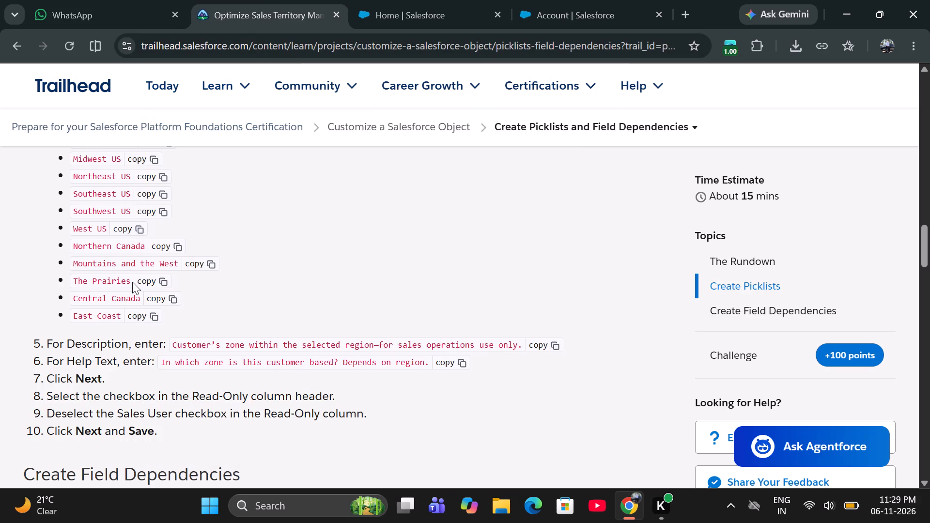
left_click(596, 10)
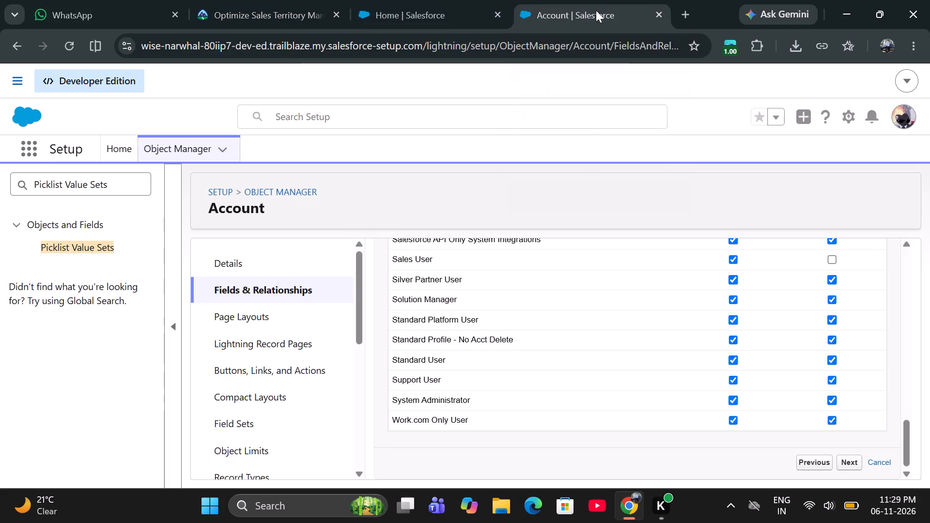
left_click(857, 459)
left_click(852, 330)
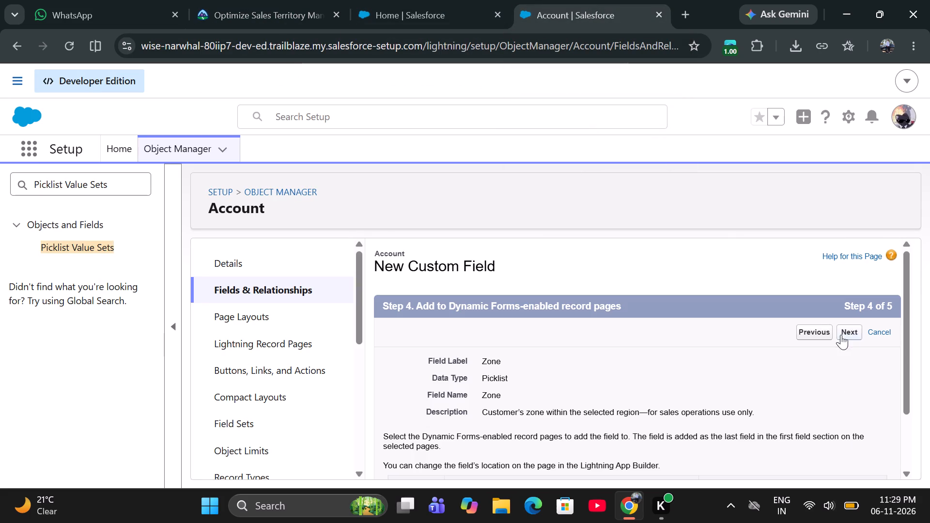
left_click(856, 330)
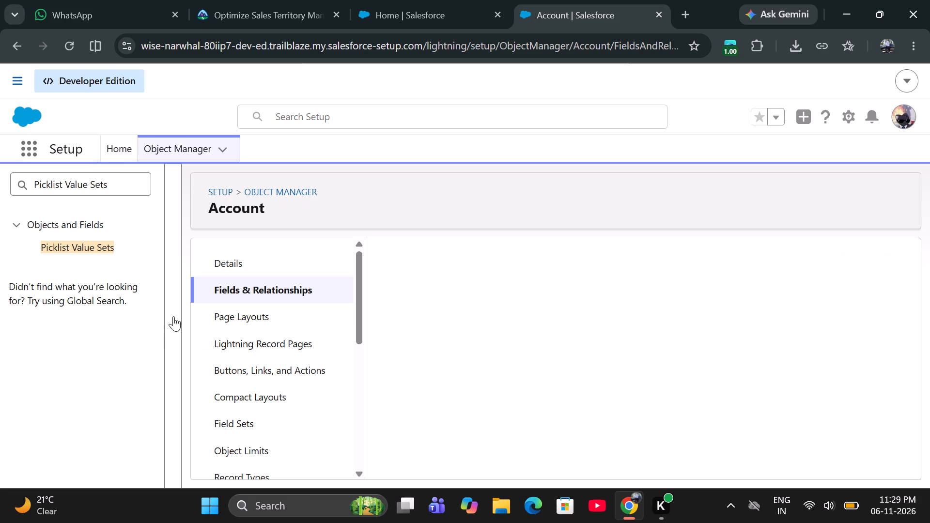
Read the Trailhead instructions for creating the Region–Zone field dependency, including each region's zones, and return to Account's Fields & Relationships.
left_click(227, 11)
scroll(207, 317, "down", 2)
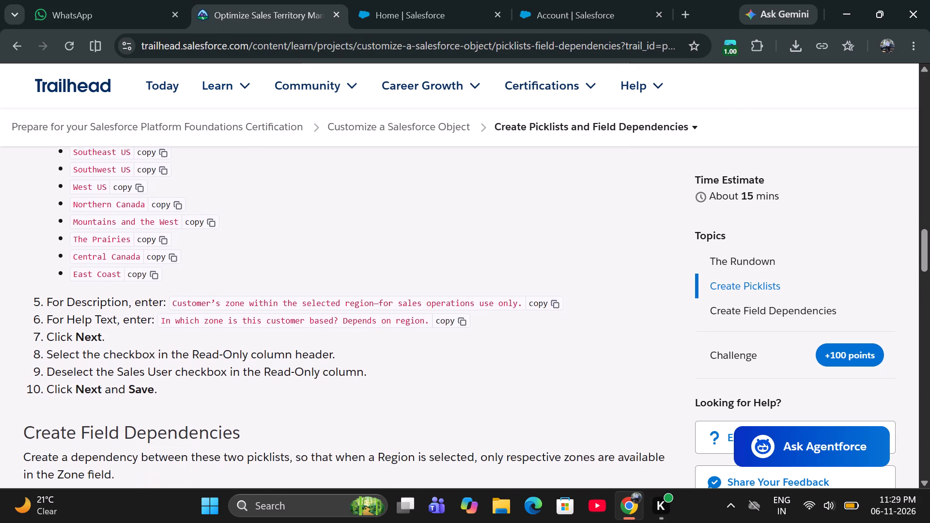
scroll(208, 318, "down", 5)
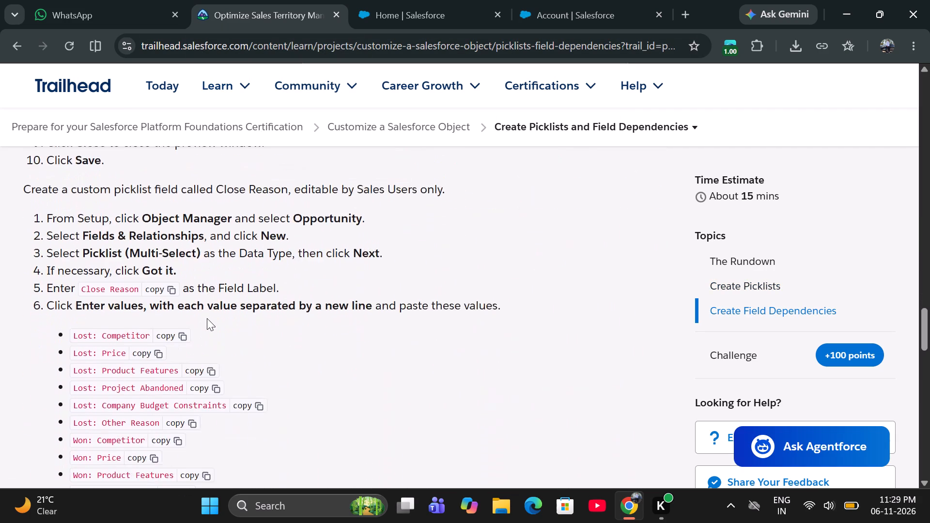
scroll(207, 318, "down", 2)
scroll(206, 318, "up", 3)
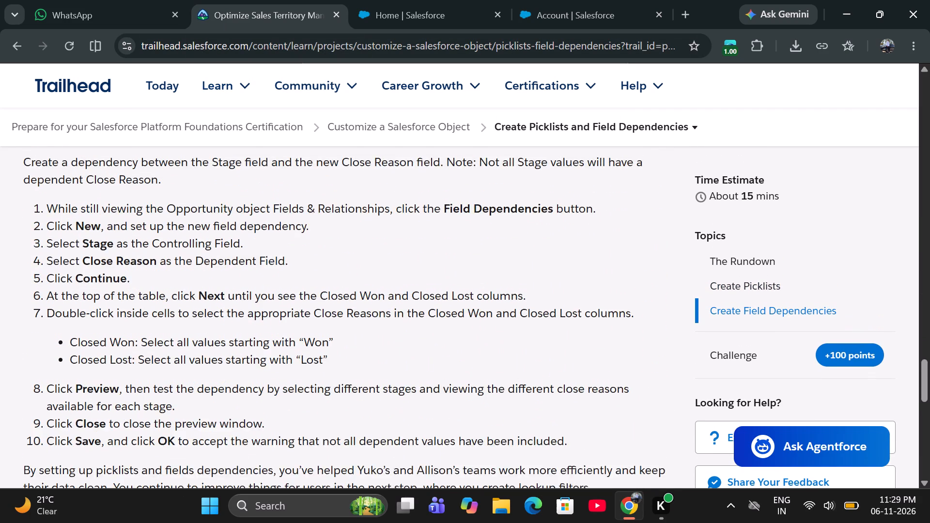
scroll(206, 318, "up", 4)
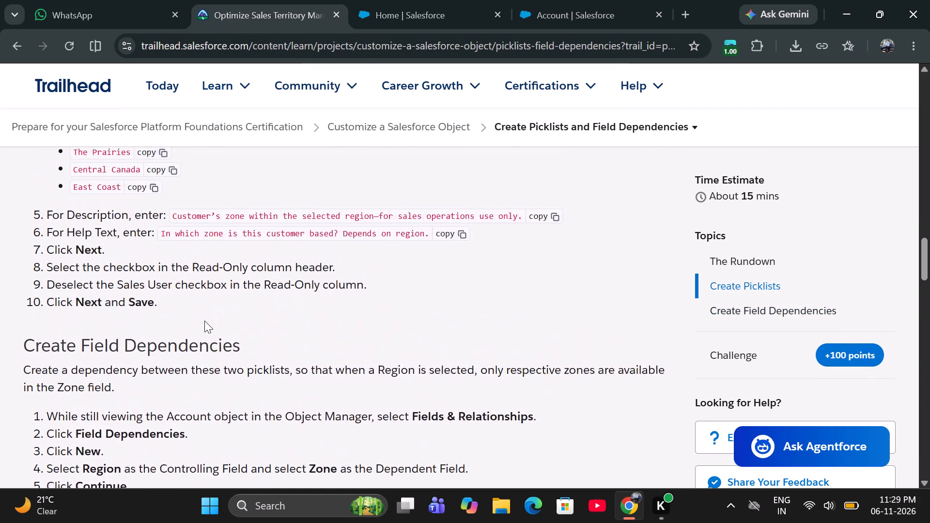
scroll(204, 321, "up", 1)
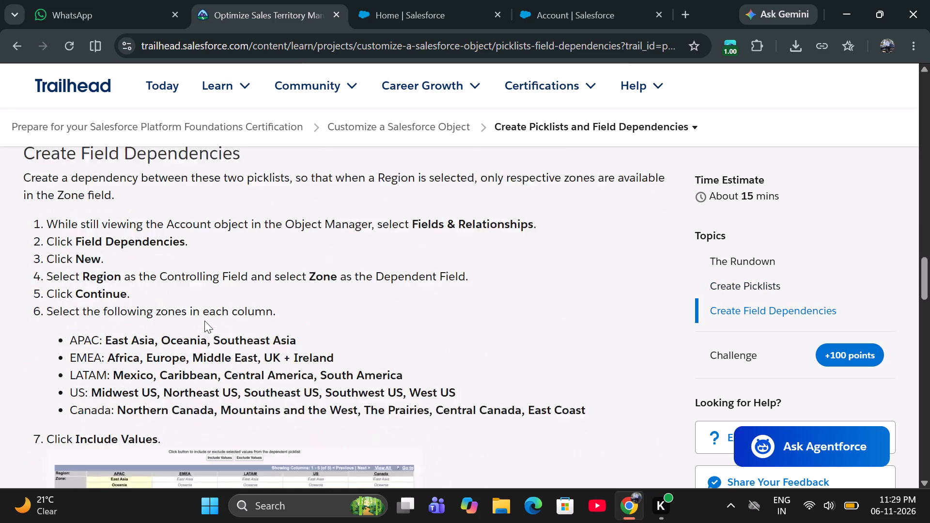
scroll(204, 321, "up", 1)
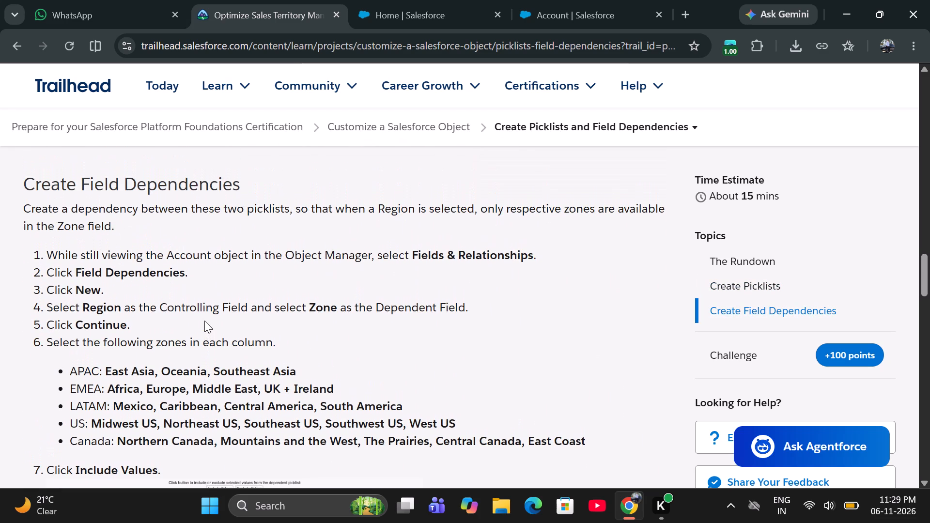
scroll(204, 321, "up", 1)
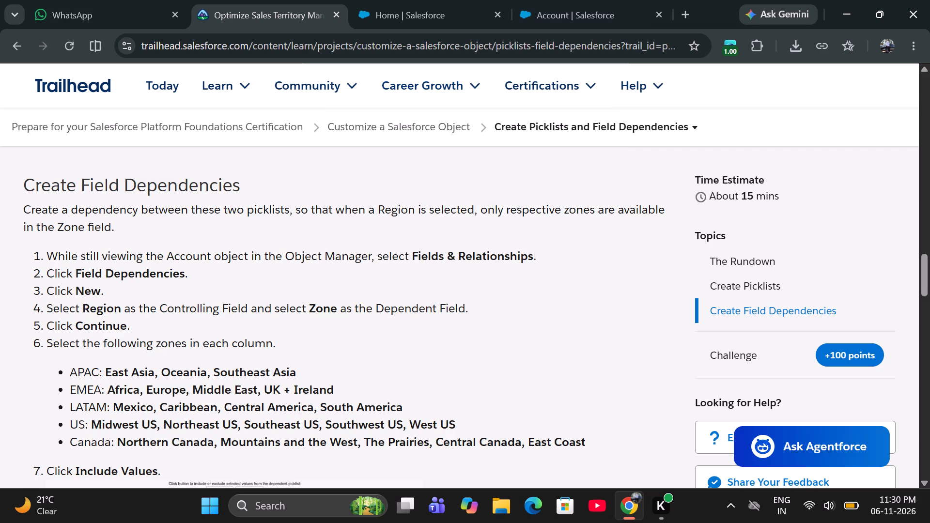
left_click(548, 0)
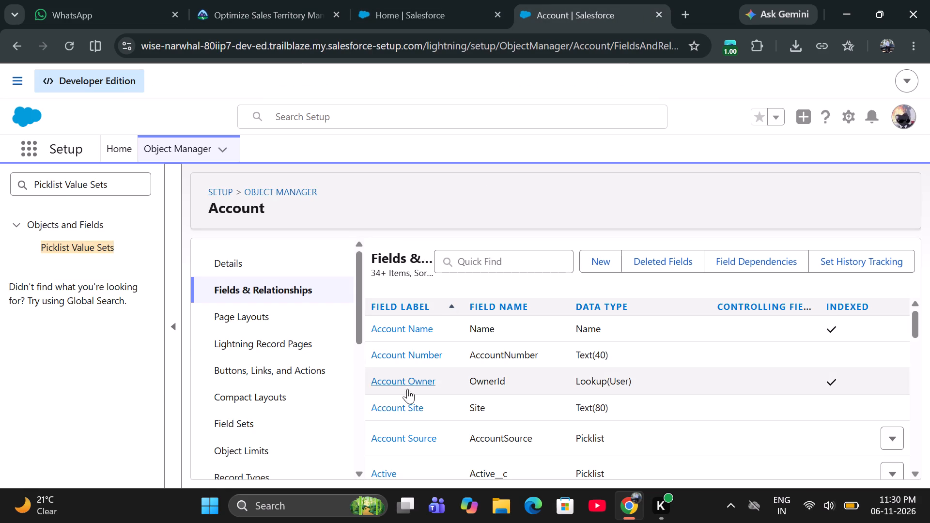
Start a new Account field dependency with Region as the controlling field and Zone as the dependent field, and continue to its value matrix.
left_click(761, 256)
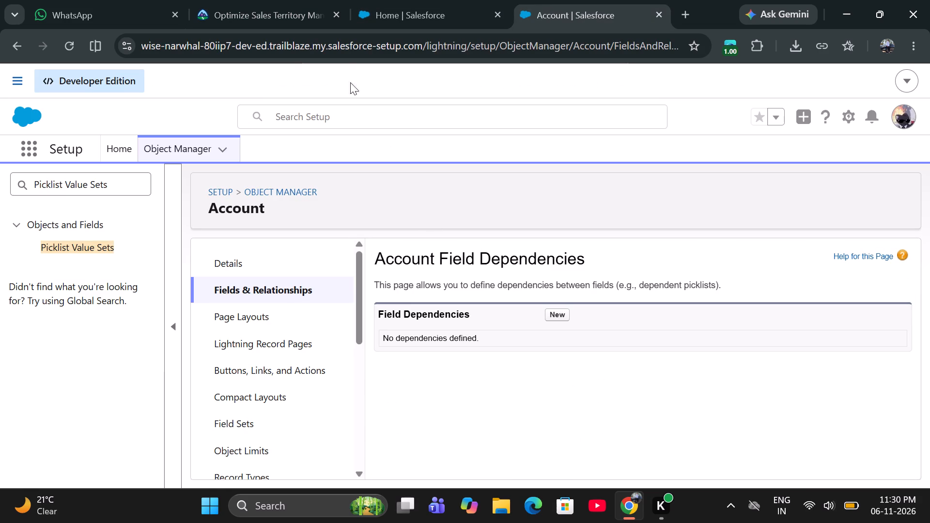
left_click(287, 15)
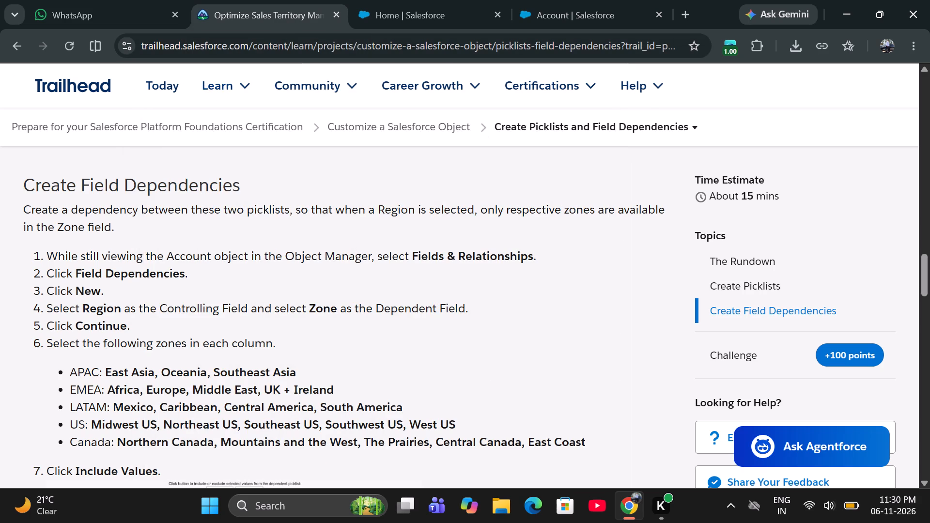
left_click(568, 0)
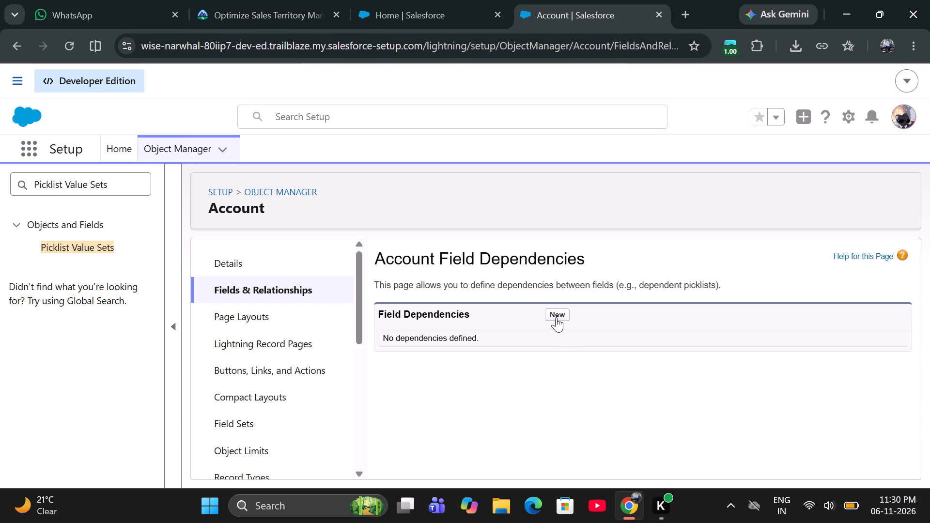
left_click(556, 317)
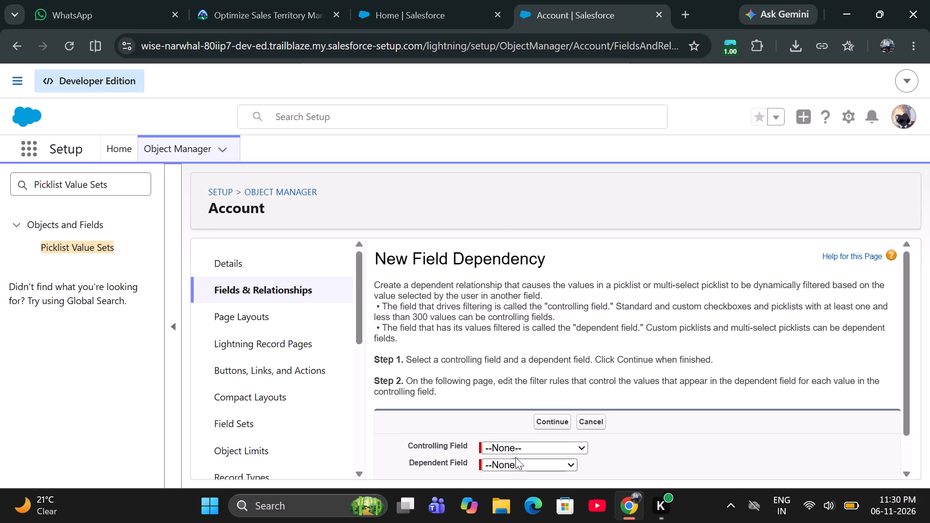
left_click(517, 449)
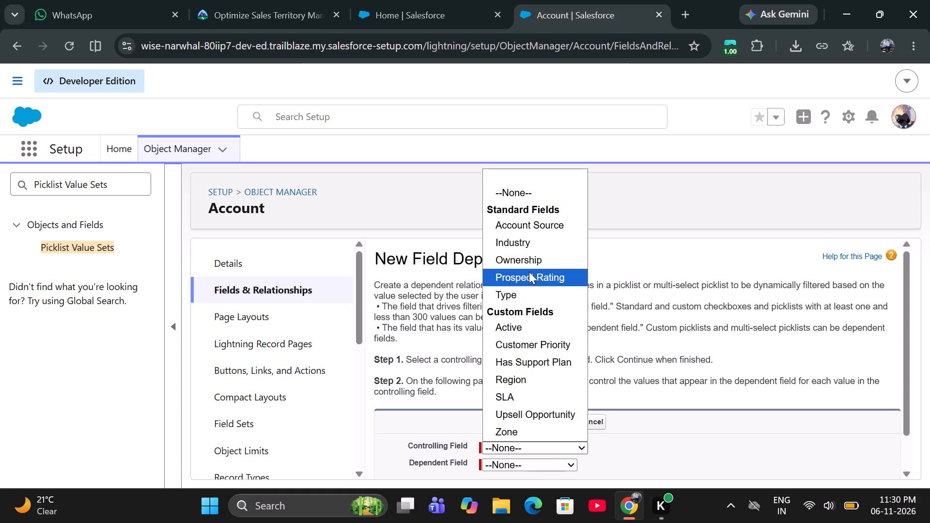
left_click(527, 385)
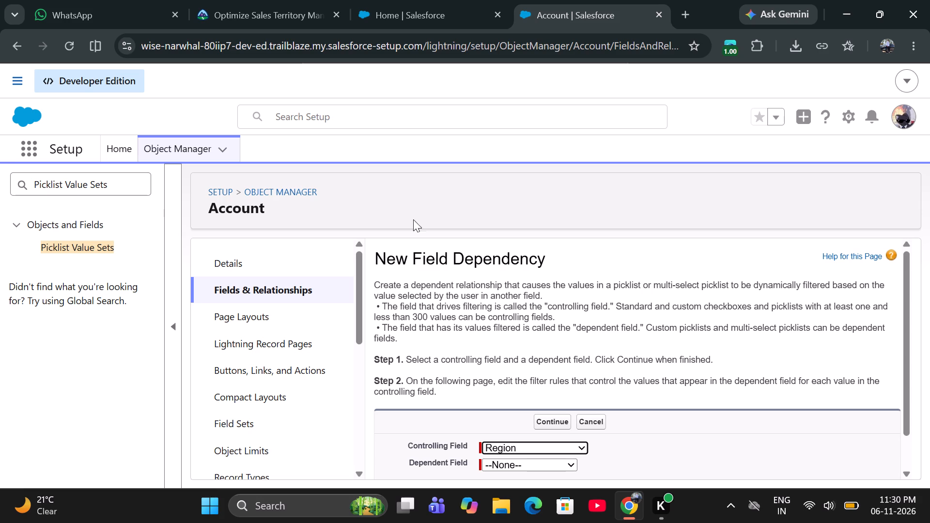
left_click(265, 27)
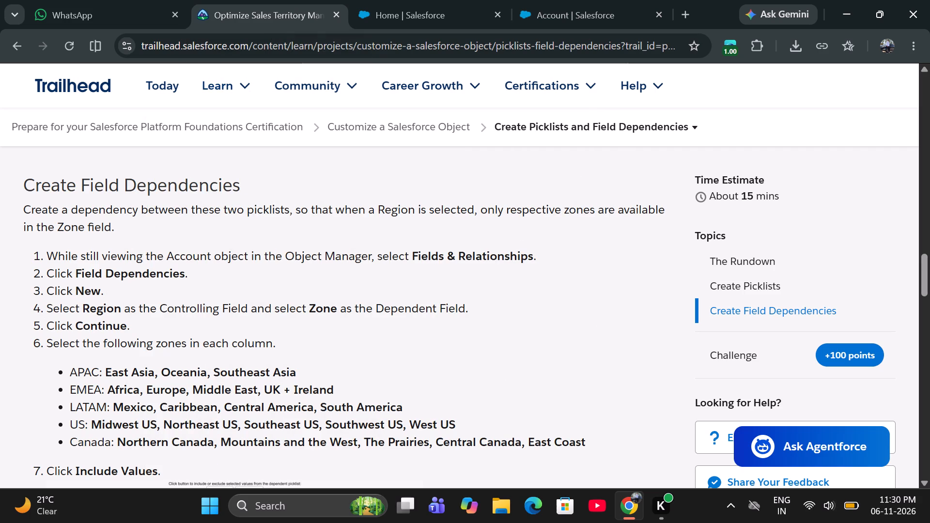
left_click(530, 0)
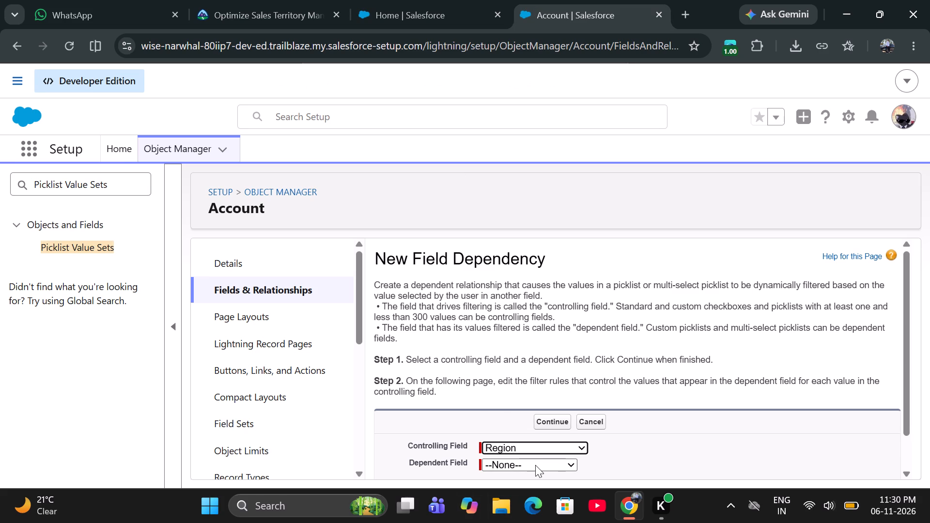
left_click(535, 465)
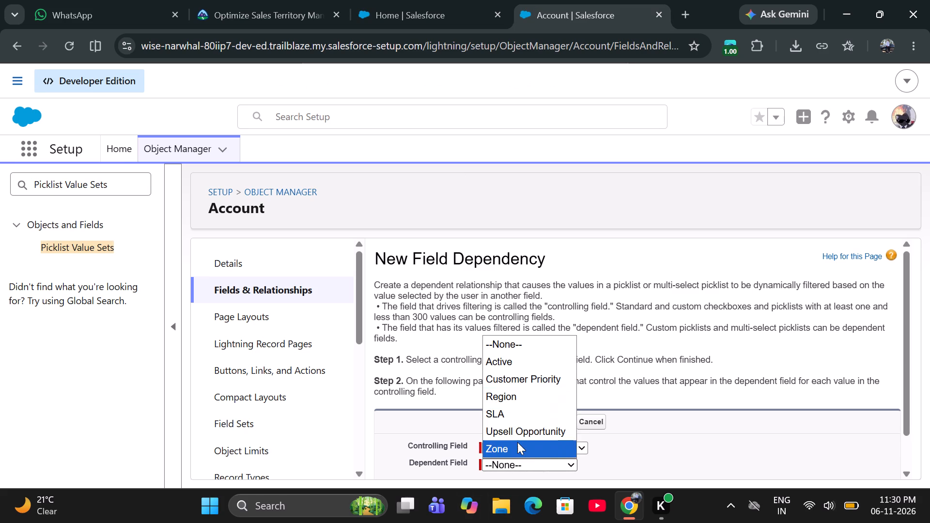
left_click(517, 442)
scroll(564, 470, "down", 1)
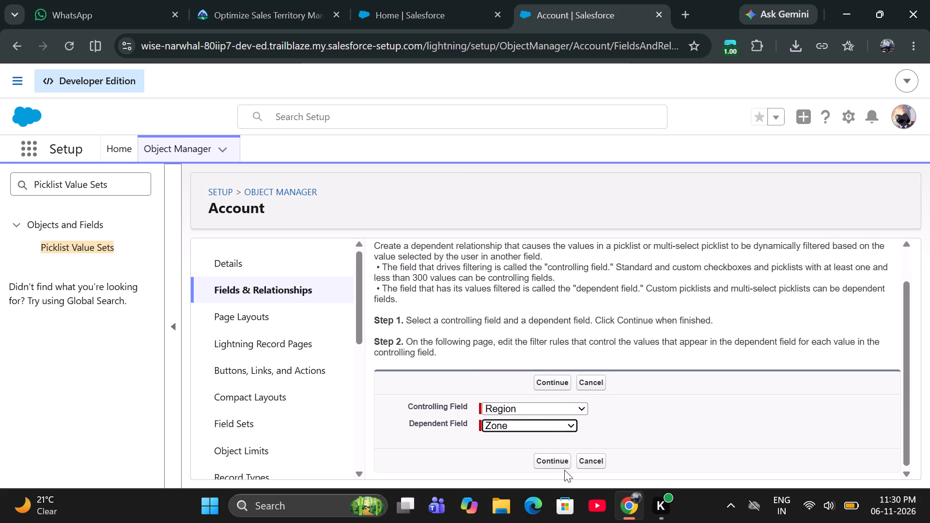
scroll(564, 470, "down", 1)
left_click(550, 452)
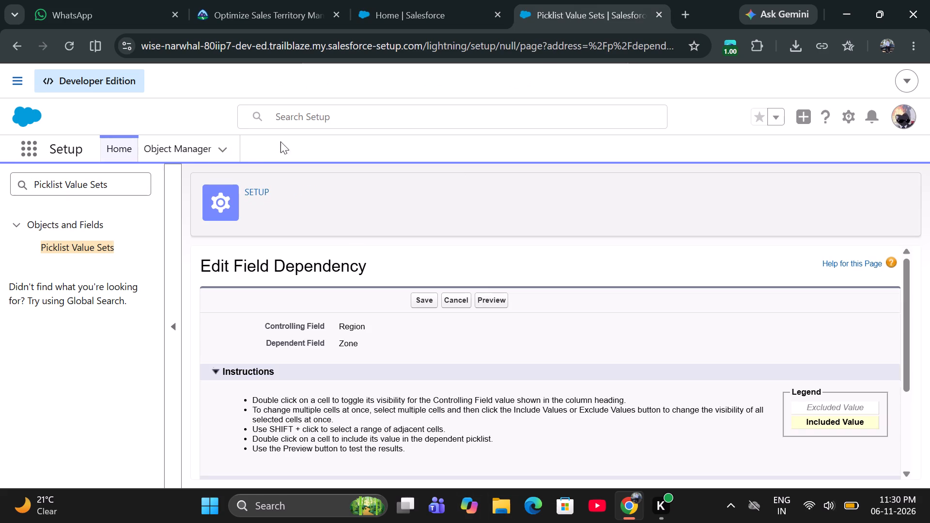
Review the Trailhead list of zones for each region and compare it with the Region–Zone dependency matrix.
left_click(237, 18)
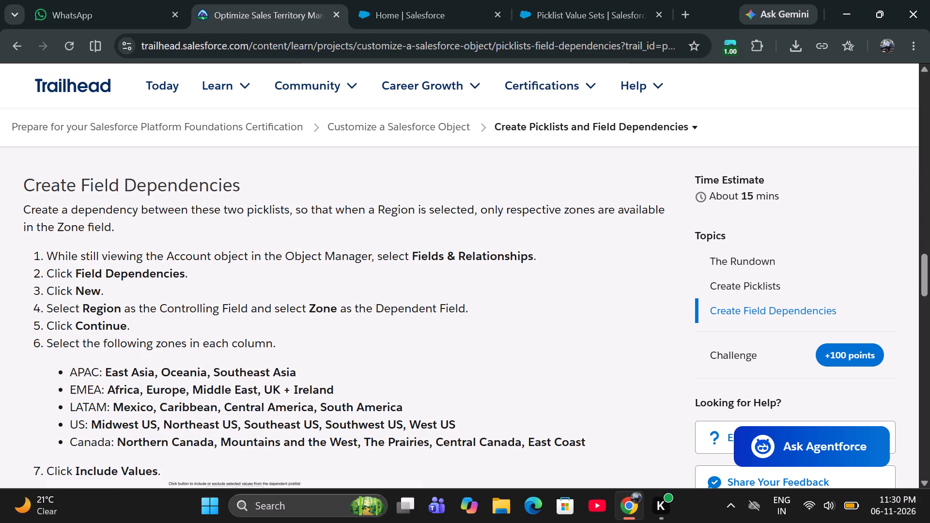
scroll(104, 340, "down", 2)
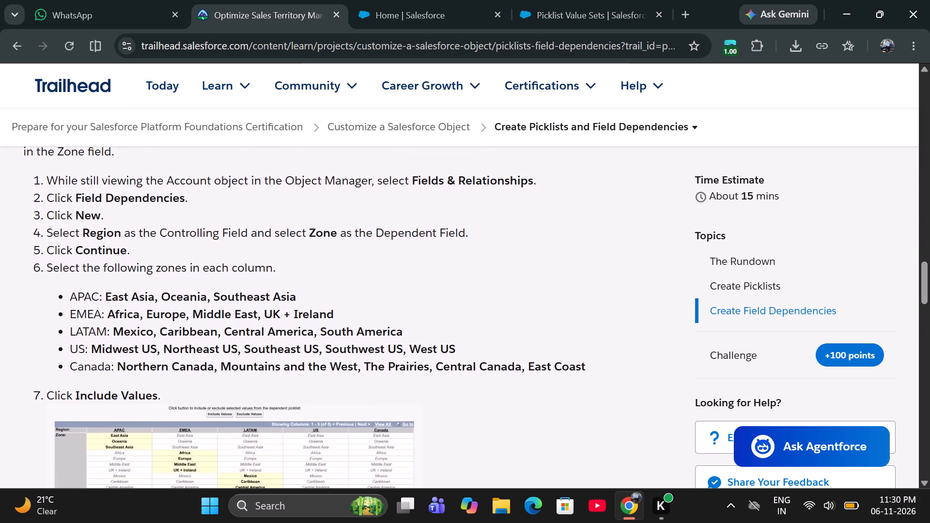
scroll(99, 339, "down", 1)
left_click(558, 15)
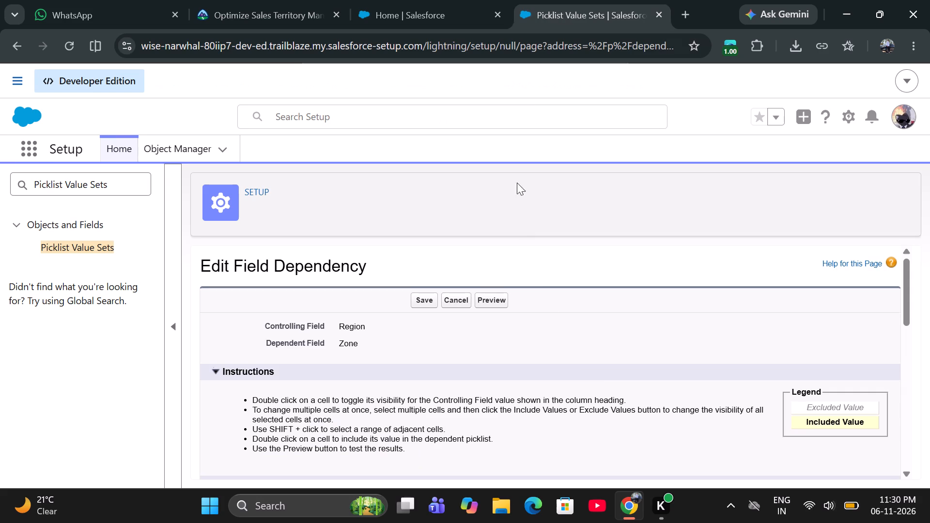
scroll(608, 388, "down", 3)
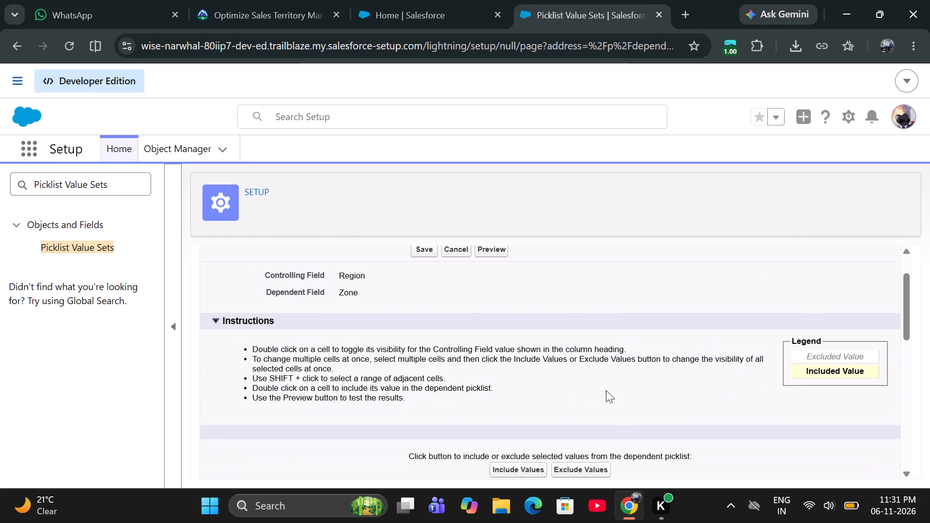
scroll(603, 391, "down", 2)
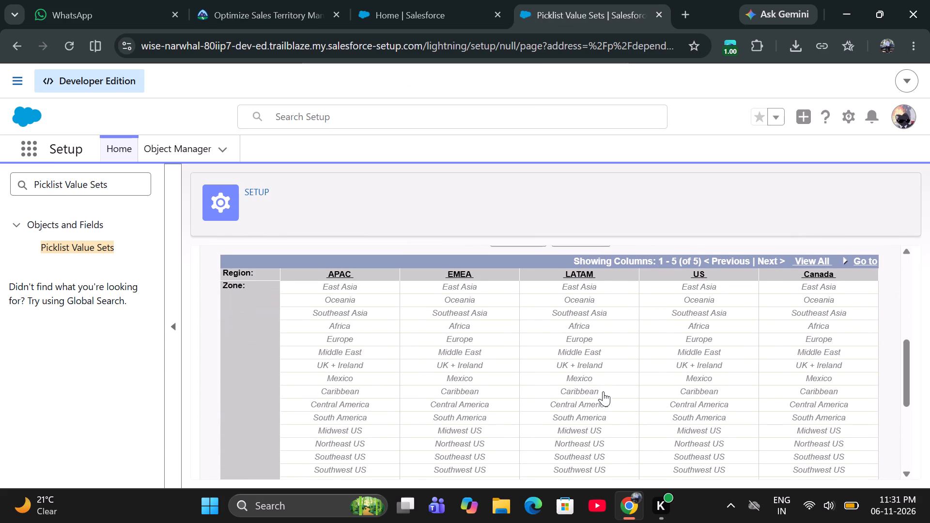
left_click(220, 11)
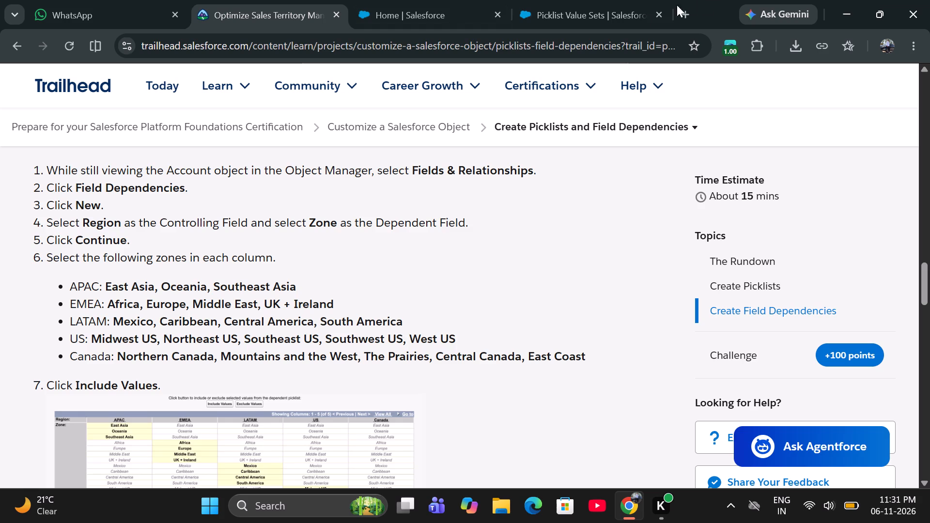
left_click(607, 13)
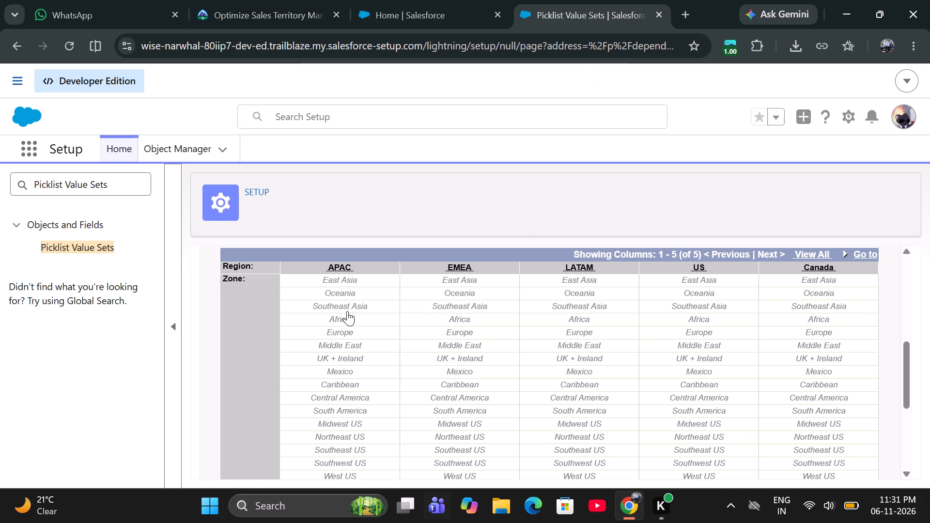
Include East Asia, Oceania and Southeast Asia as zones for the APAC region in the dependency matrix.
left_click(351, 282)
left_click(346, 295)
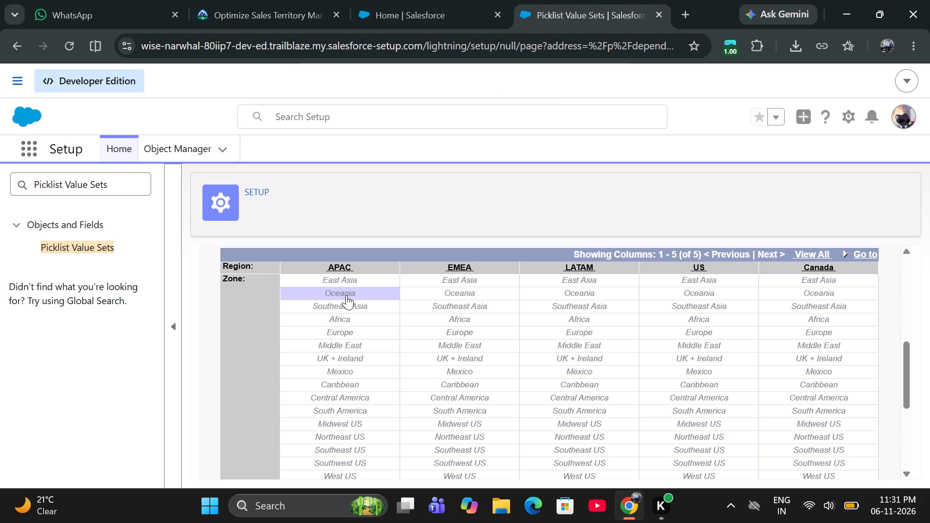
left_click(351, 277)
left_click(351, 277)
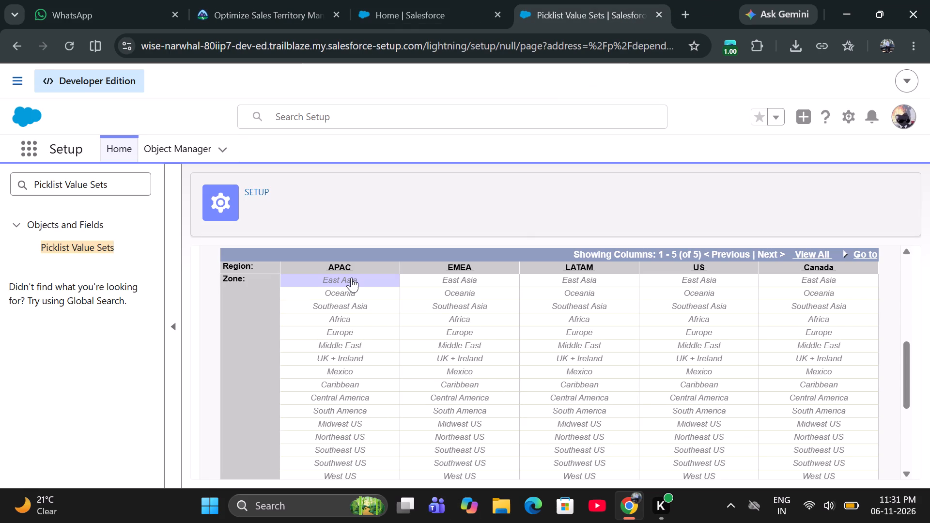
double_click(351, 277)
double_click(348, 291)
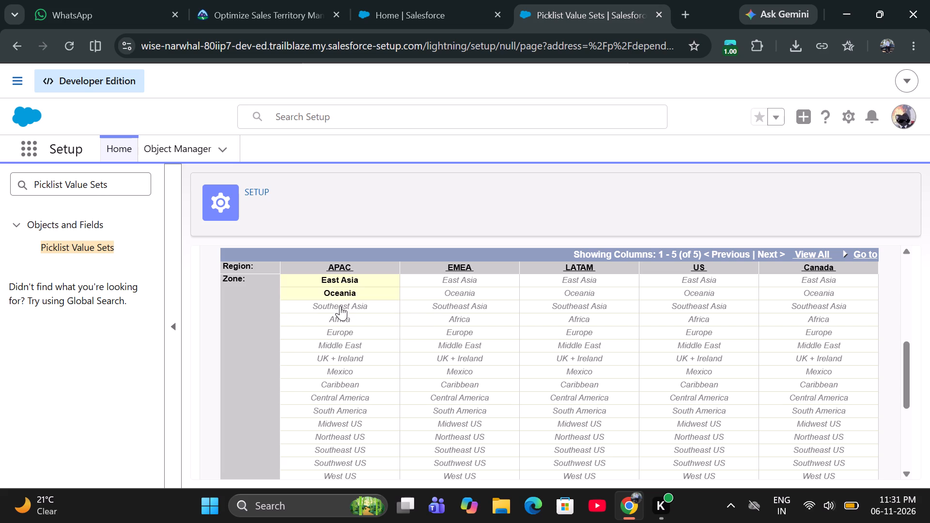
double_click(340, 306)
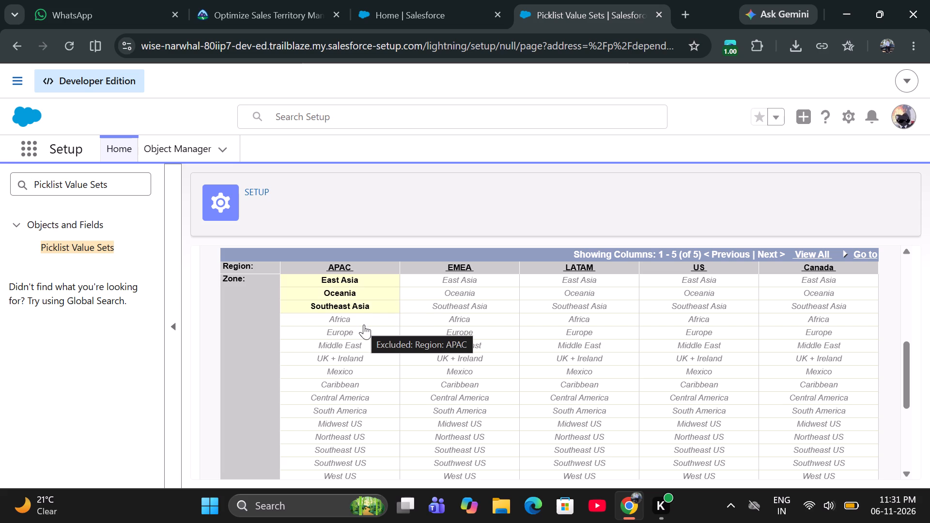
Include Africa, Europe, Middle East and UK + Ireland as zones for the EMEA region.
double_click(448, 319)
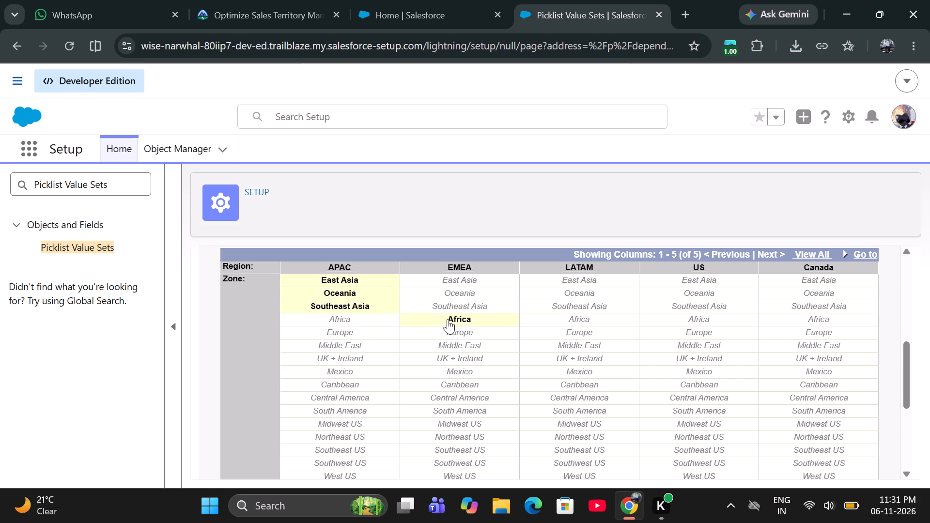
double_click(451, 327)
double_click(453, 343)
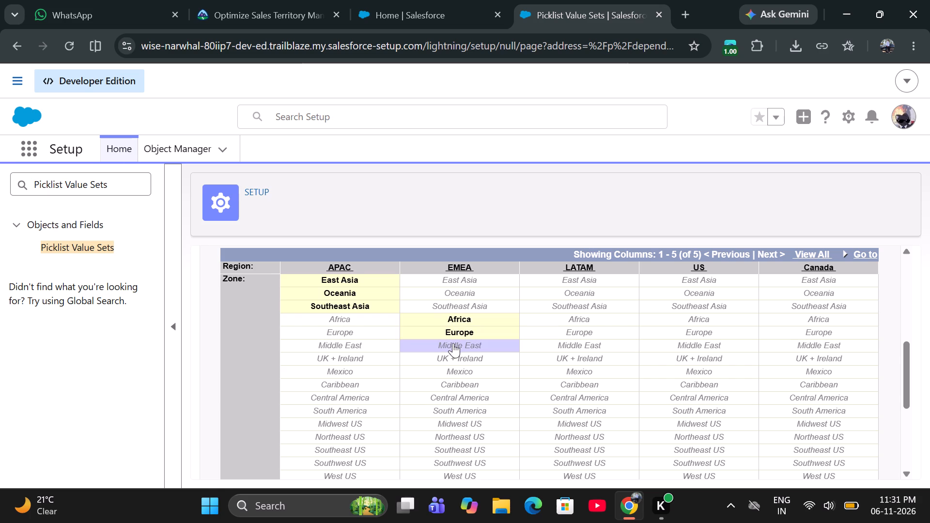
double_click(453, 355)
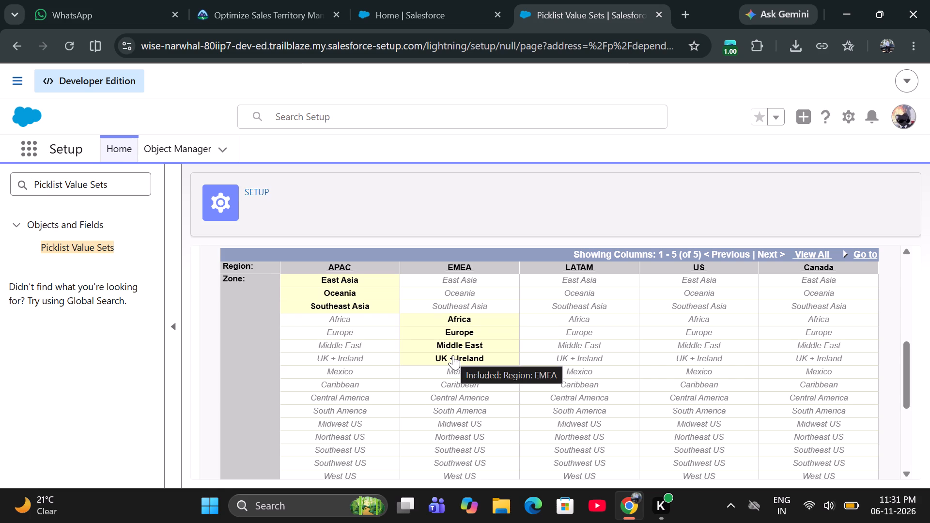
Include Mexico, Caribbean, Central America and South America as zones for the LATAM region.
double_click(572, 371)
double_click(573, 385)
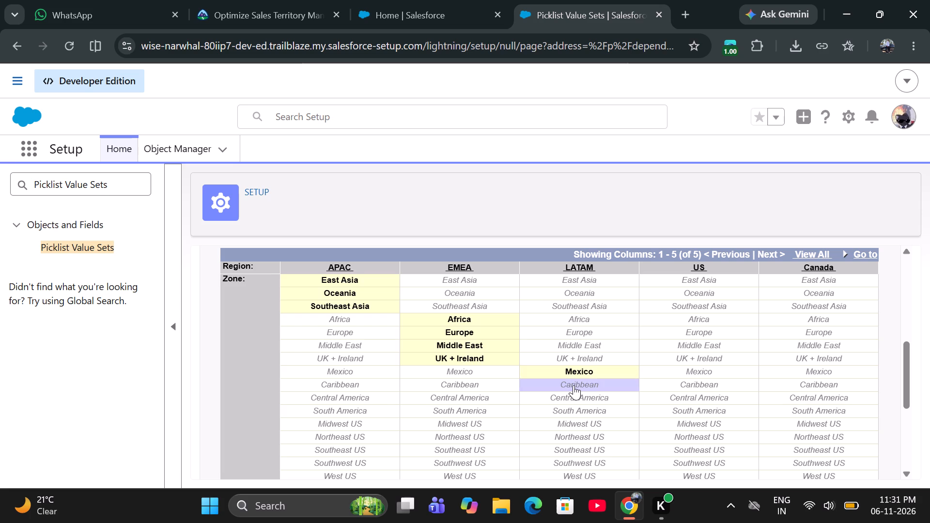
double_click(573, 400)
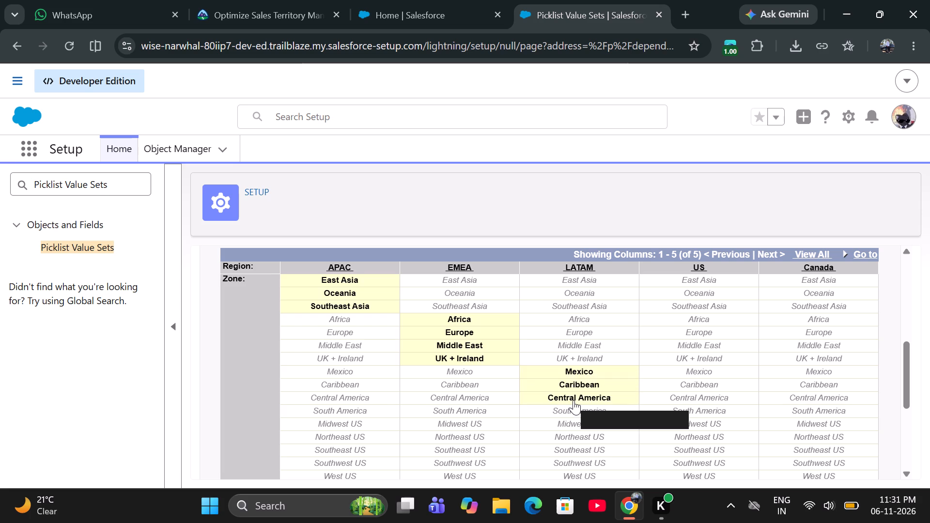
double_click(572, 410)
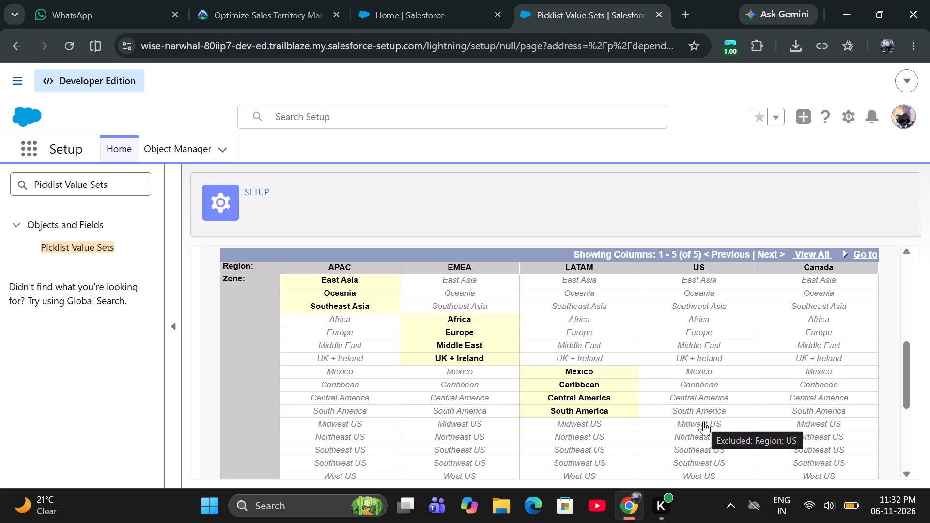
Include Midwest US, Northeast US, Southeast US, Southwest US and West US as zones for the US region.
double_click(703, 421)
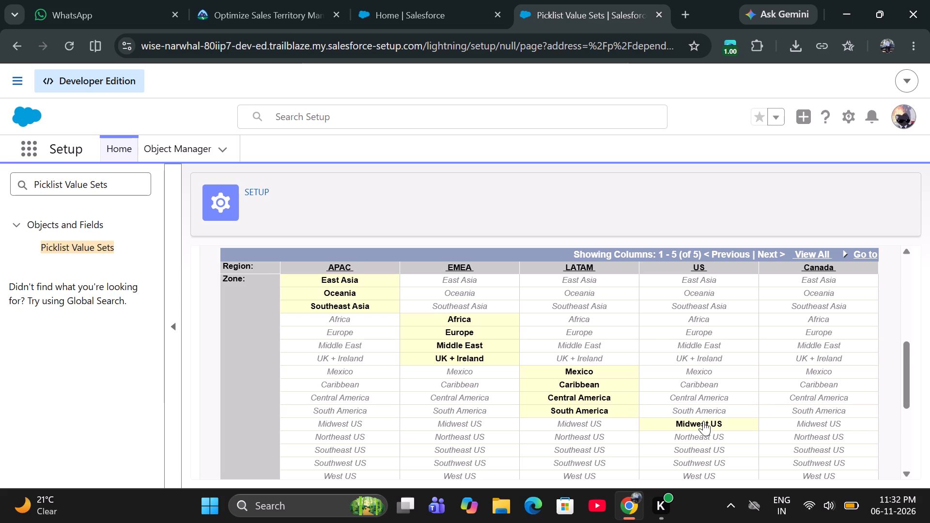
double_click(700, 434)
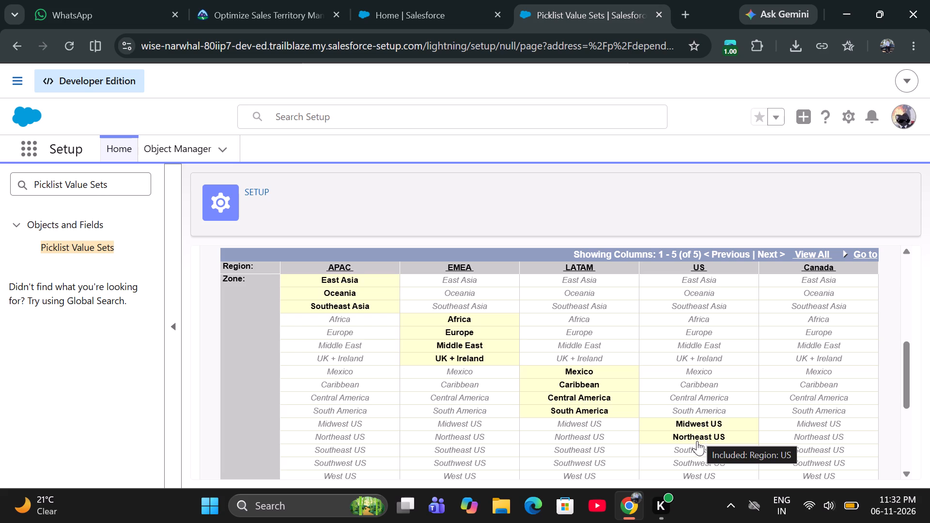
double_click(696, 448)
double_click(694, 459)
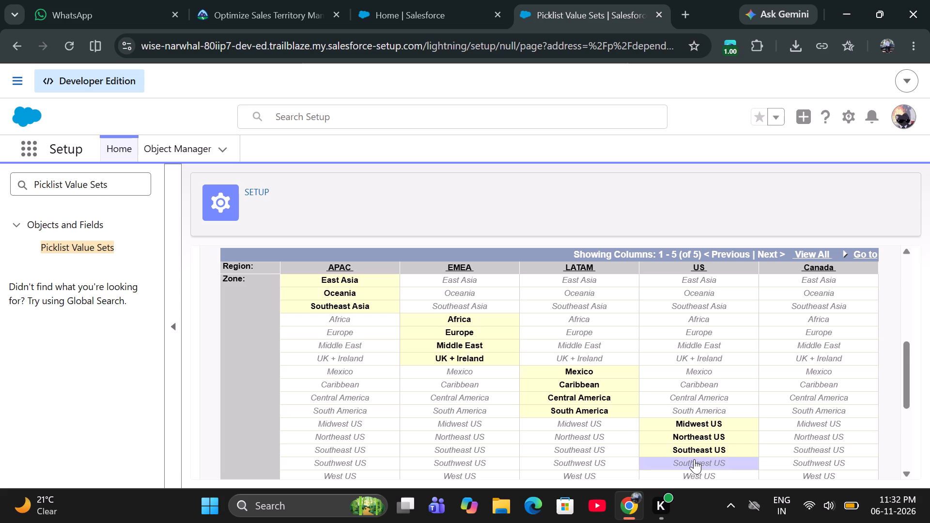
double_click(701, 473)
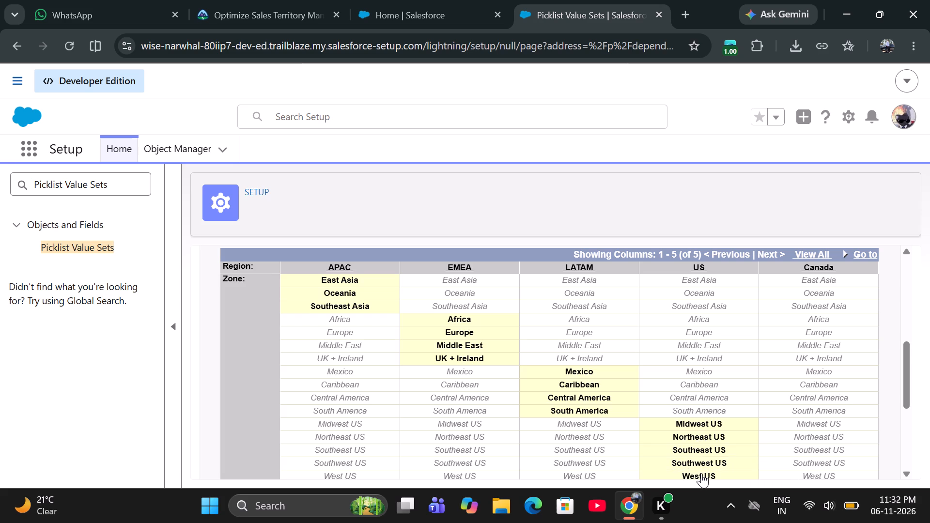
Include Northern Canada, Mountains and the West, The Prairies, Central Canada and East Coast as zones for the Canada region.
scroll(698, 466, "down", 1)
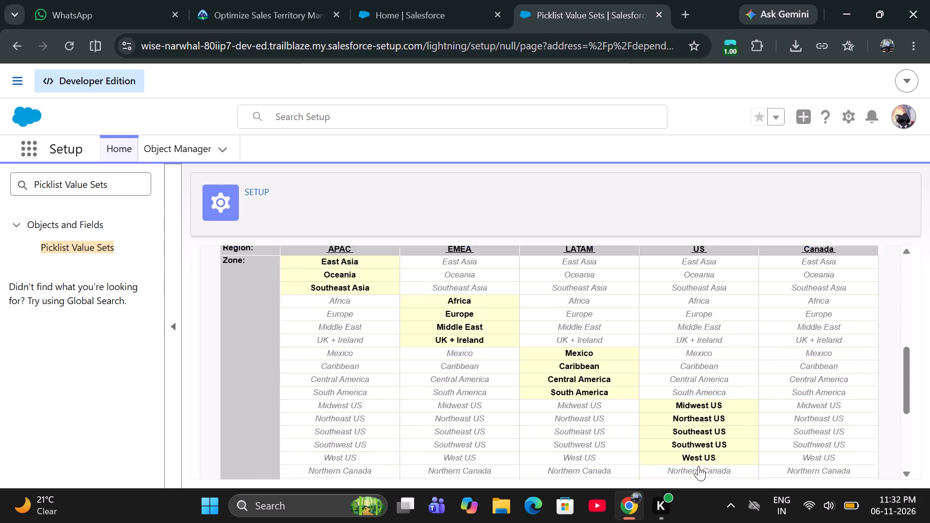
scroll(698, 466, "up", 1)
scroll(698, 466, "down", 1)
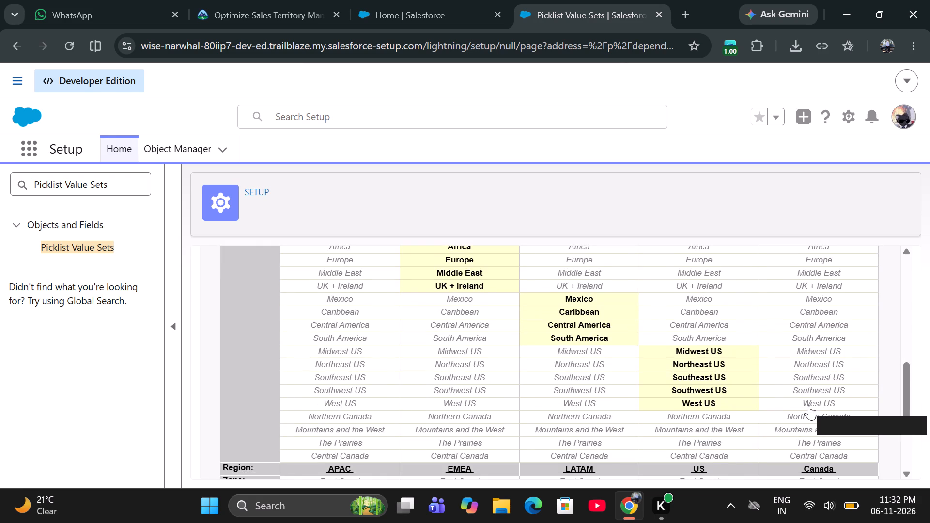
double_click(801, 415)
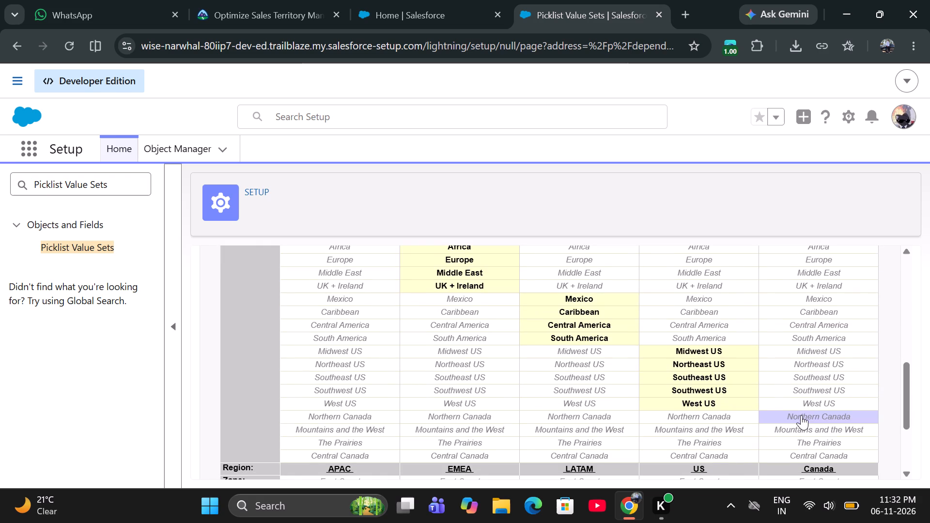
double_click(813, 428)
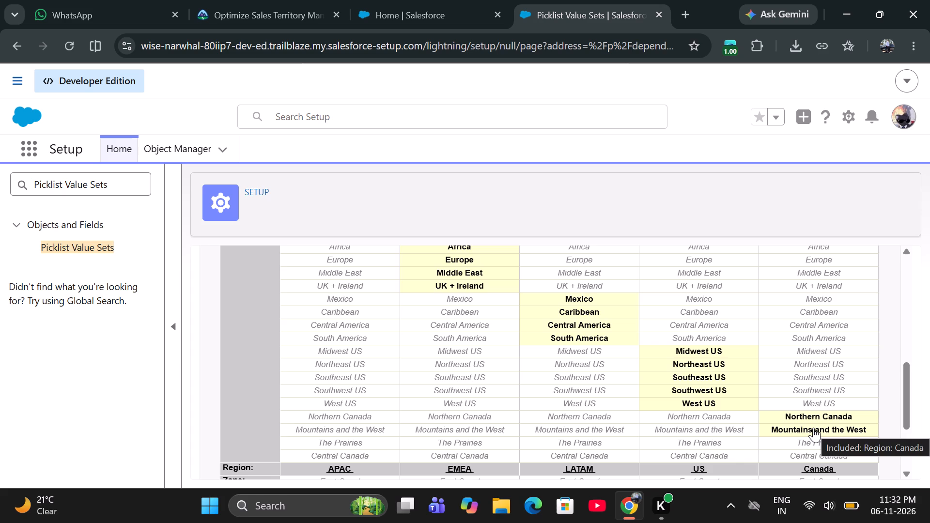
double_click(804, 441)
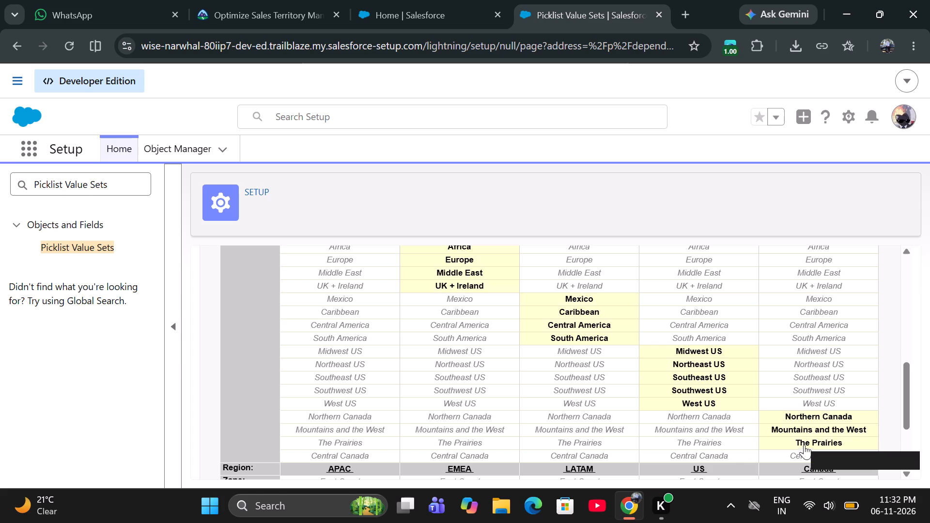
left_click(801, 456)
left_click(801, 456)
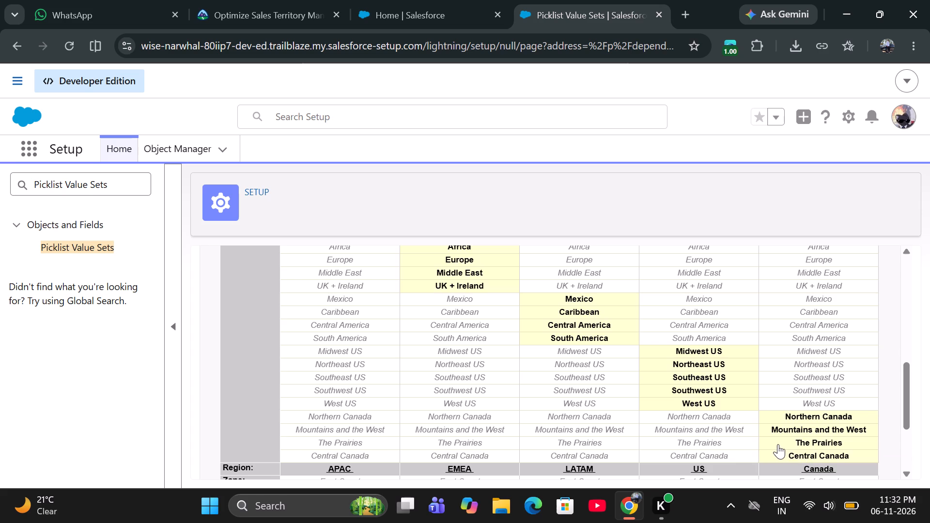
scroll(778, 444, "down", 1)
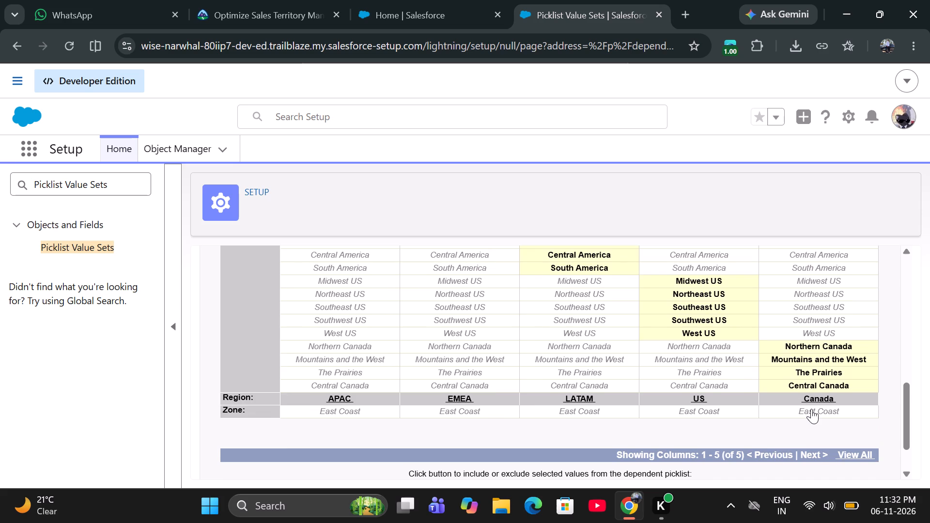
double_click(811, 409)
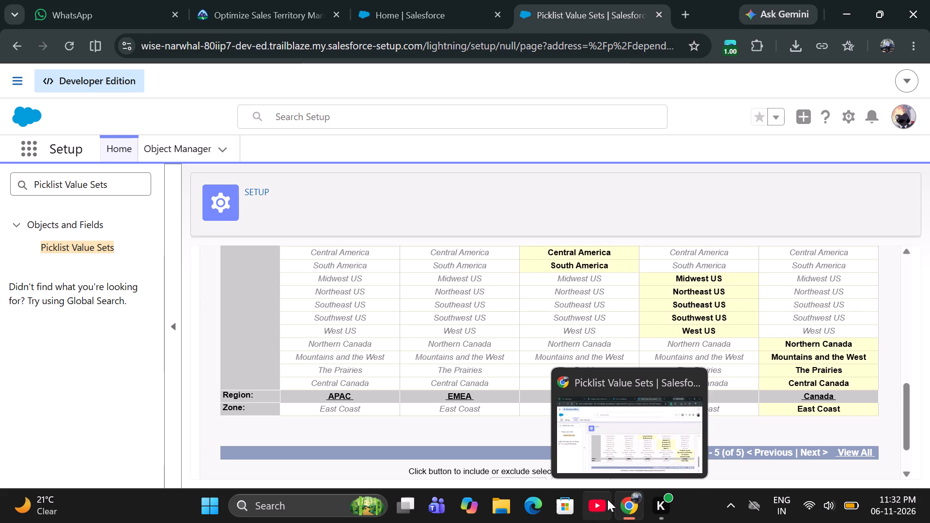
Following the Trailhead instructions, preview the dependency with Region APAC and Zone East Asia, and close the preview.
left_click(224, 10)
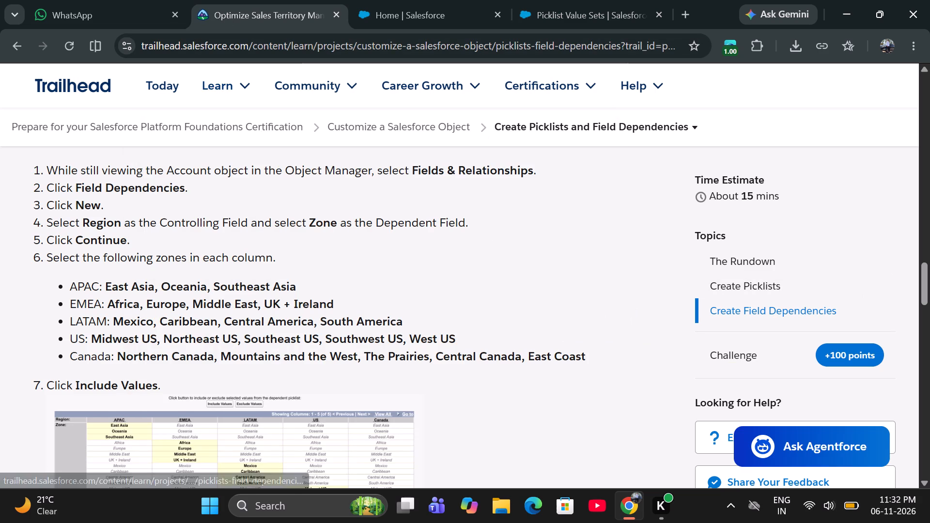
scroll(480, 357, "down", 1)
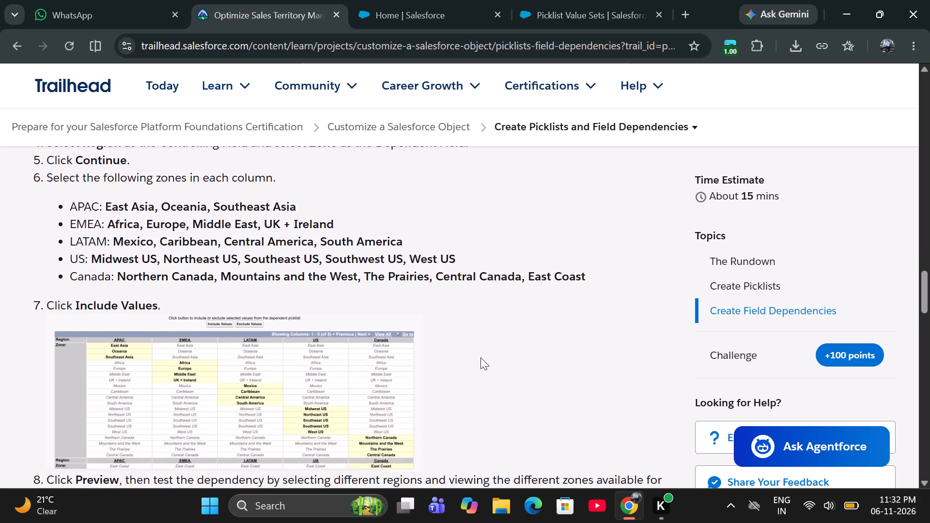
scroll(480, 357, "down", 2)
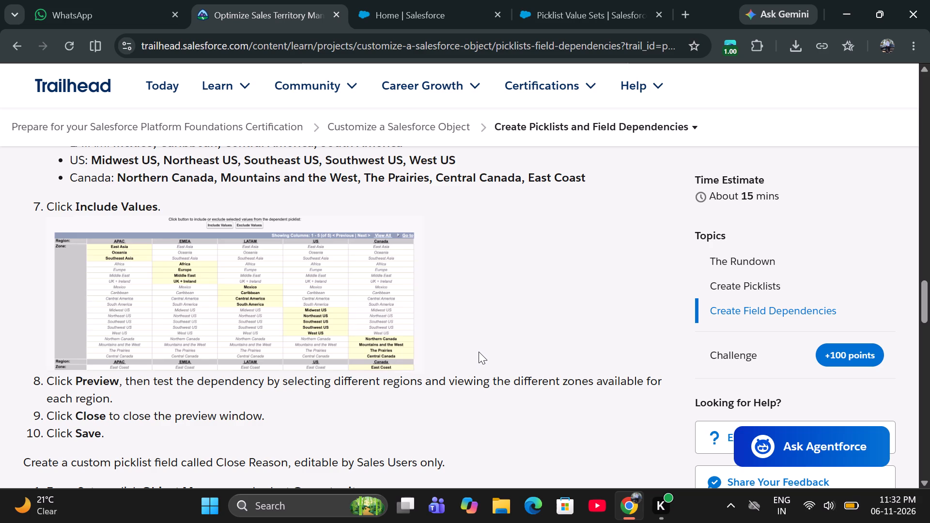
left_click(582, 24)
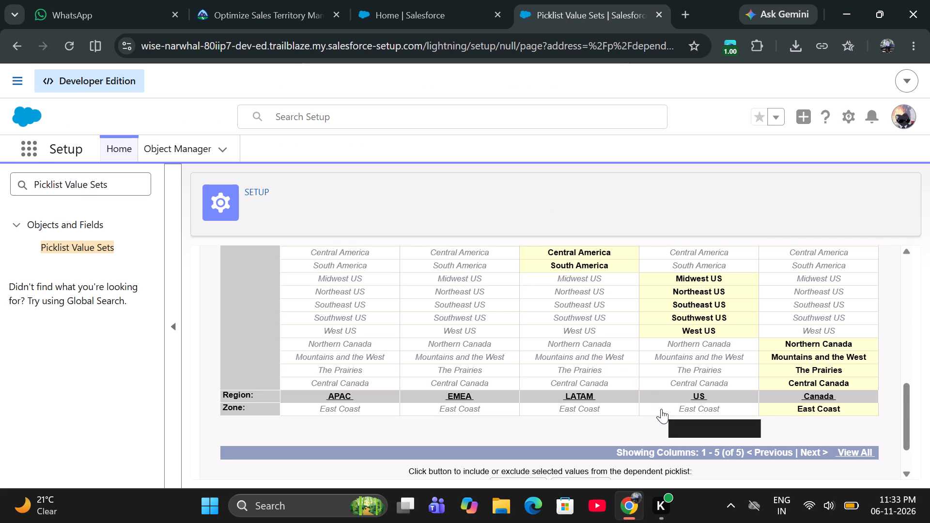
scroll(771, 457, "down", 2)
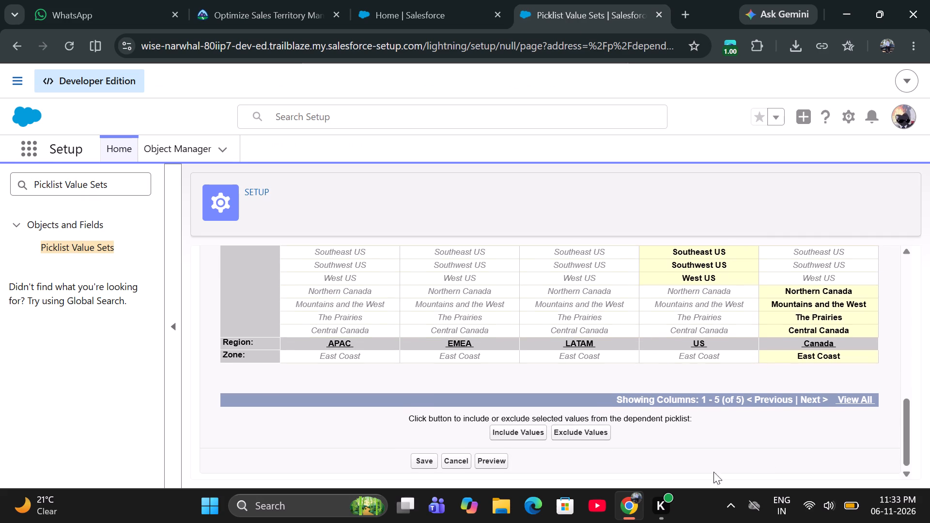
left_click(489, 457)
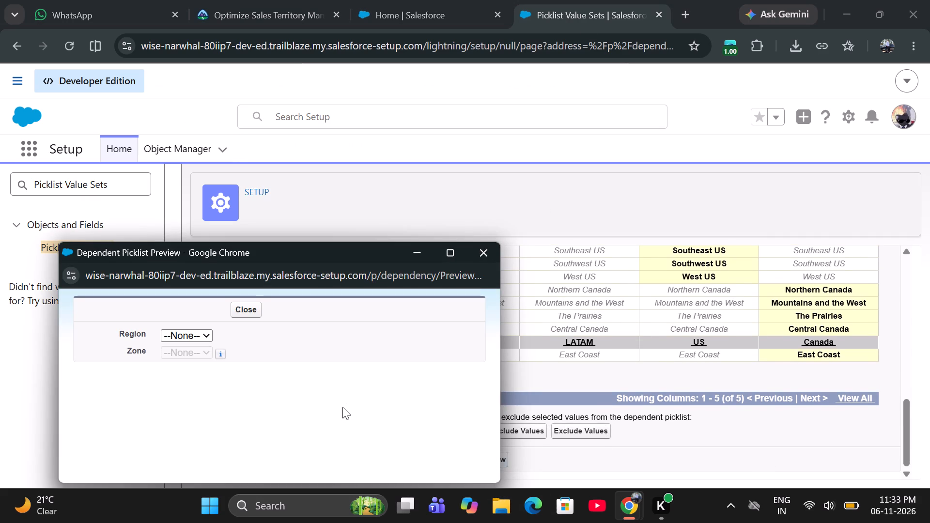
left_click(171, 330)
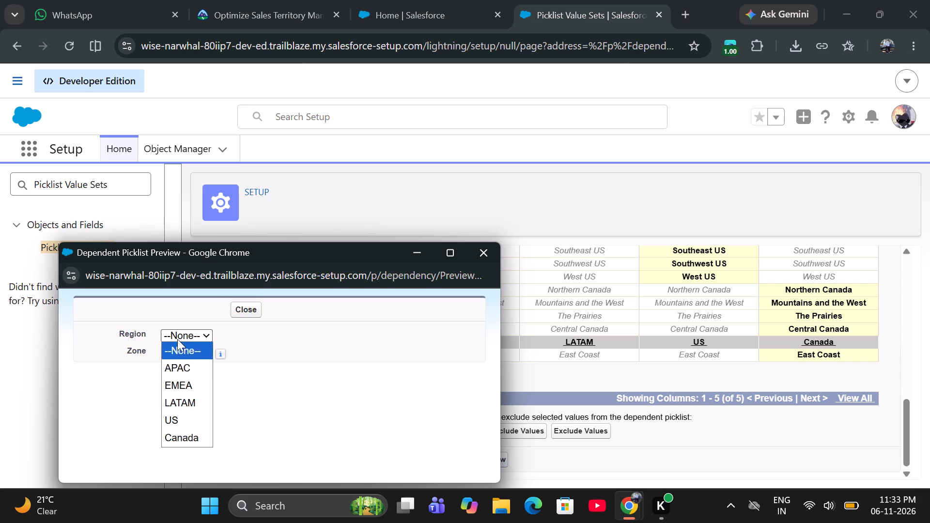
left_click(192, 367)
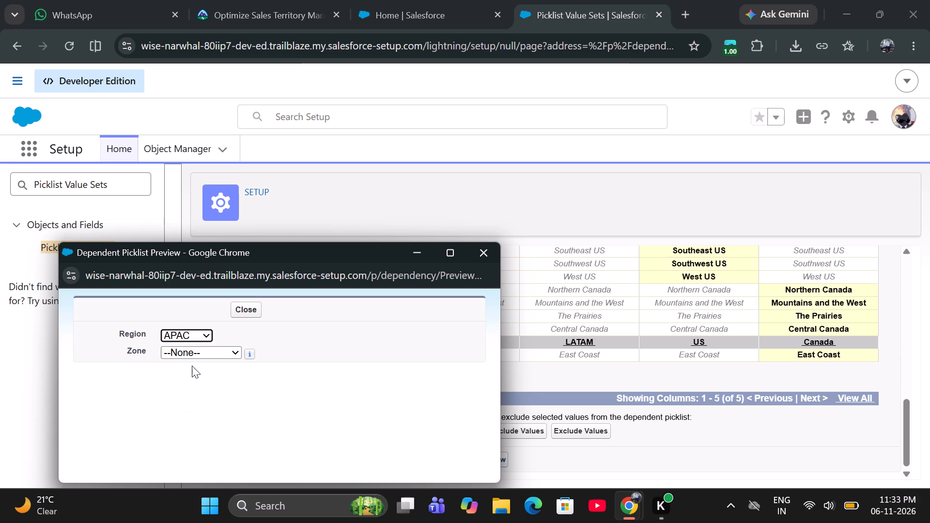
left_click(208, 349)
left_click(203, 381)
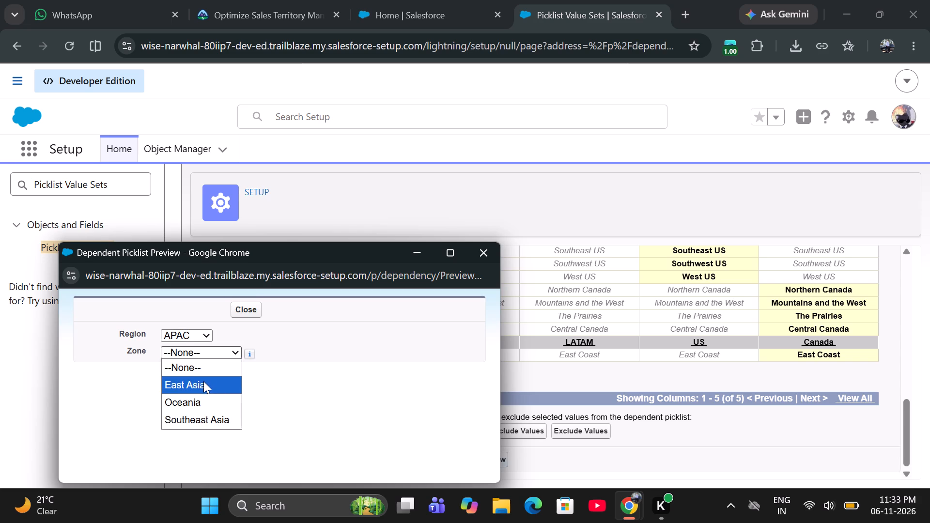
left_click(268, 407)
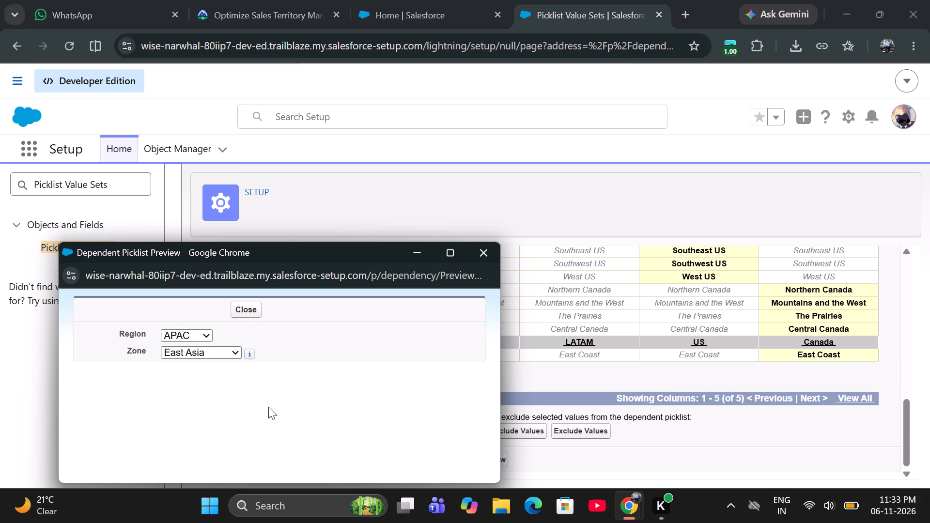
left_click(258, 309)
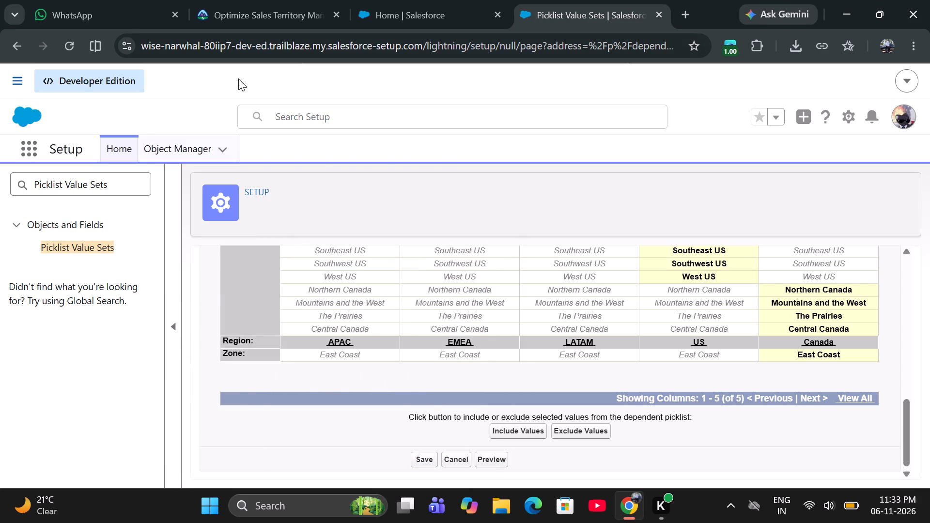
Preview the dependency again with APAC and East Asia, and with Canada and East Coast, and close the preview.
left_click(263, 0)
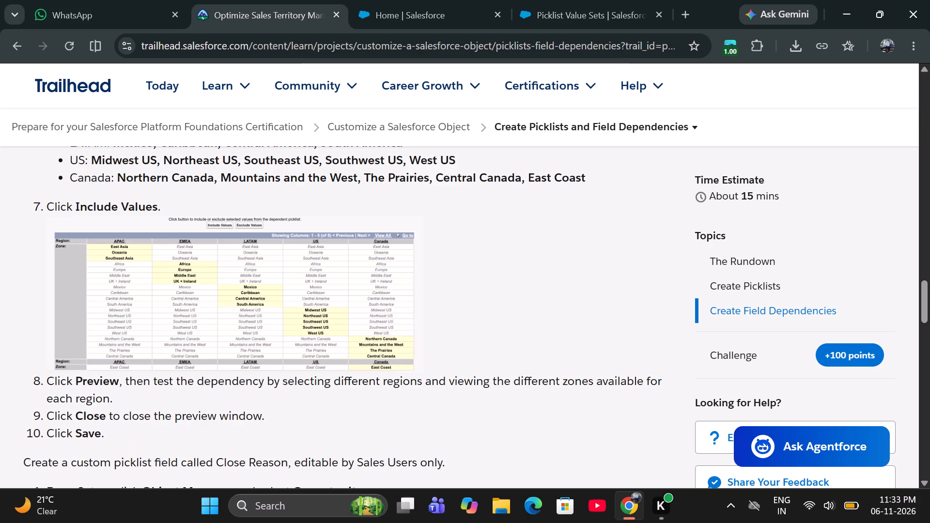
left_click(551, 8)
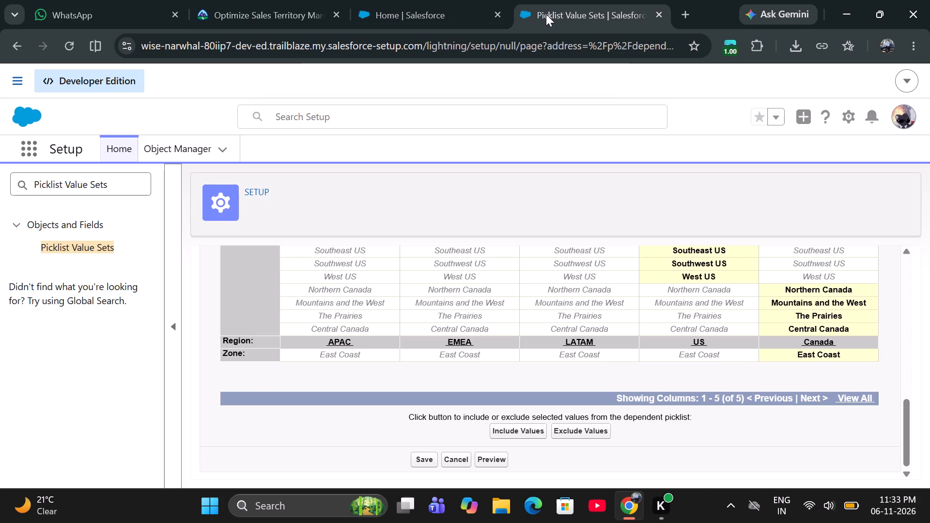
left_click(487, 455)
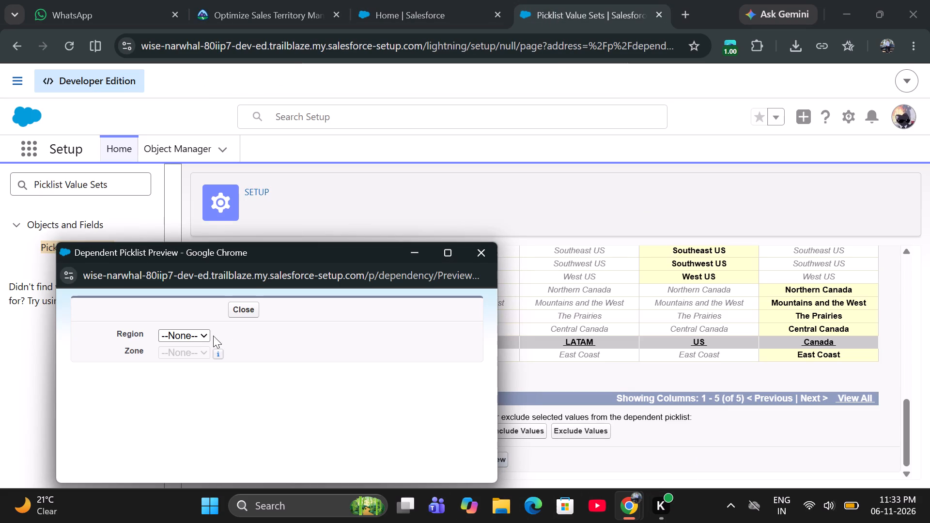
left_click(204, 338)
left_click(190, 369)
left_click(198, 353)
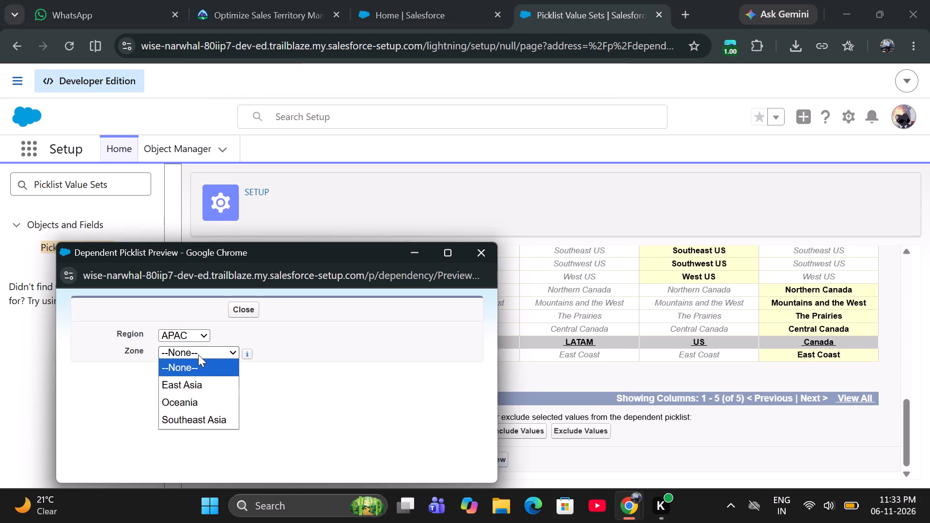
left_click(201, 381)
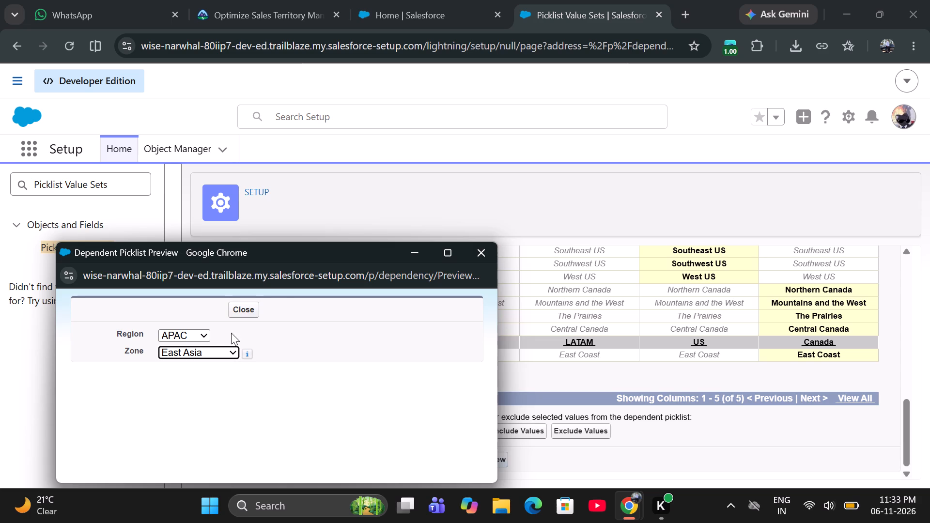
left_click(201, 340)
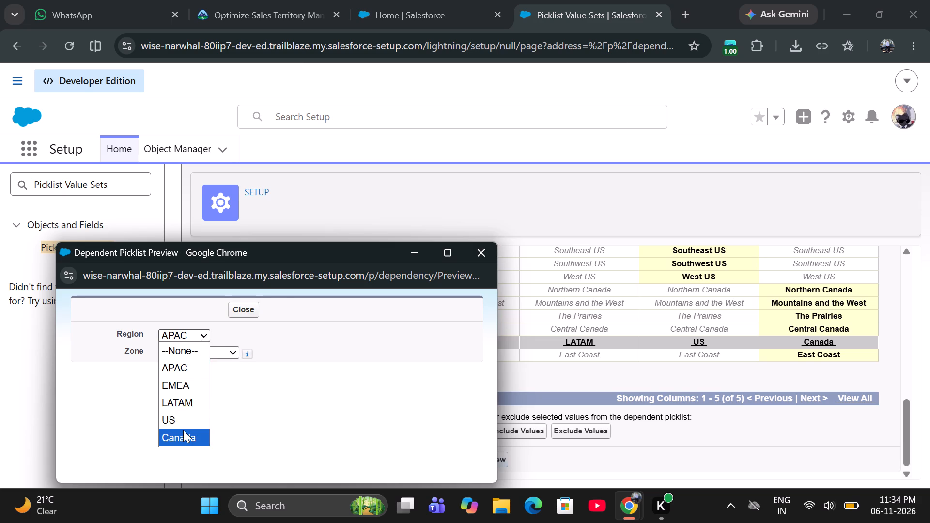
left_click(183, 430)
left_click(261, 354)
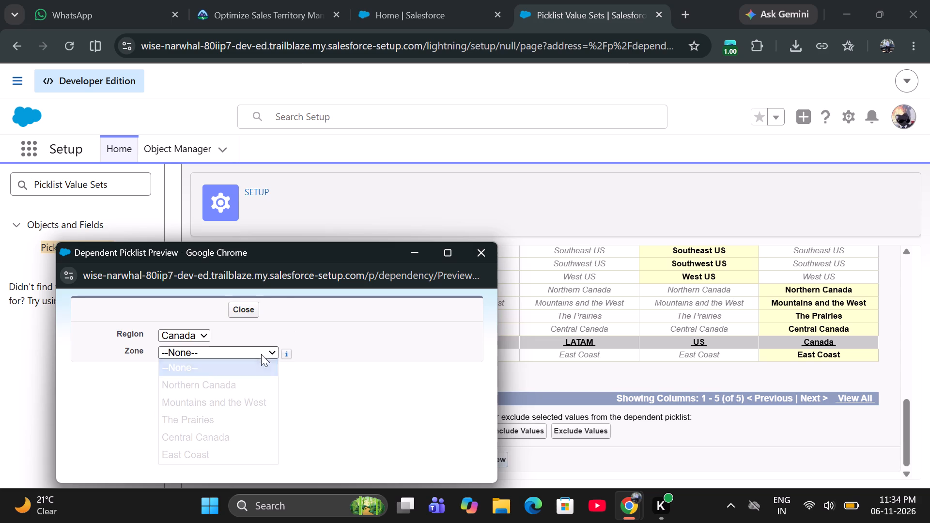
left_click(217, 446)
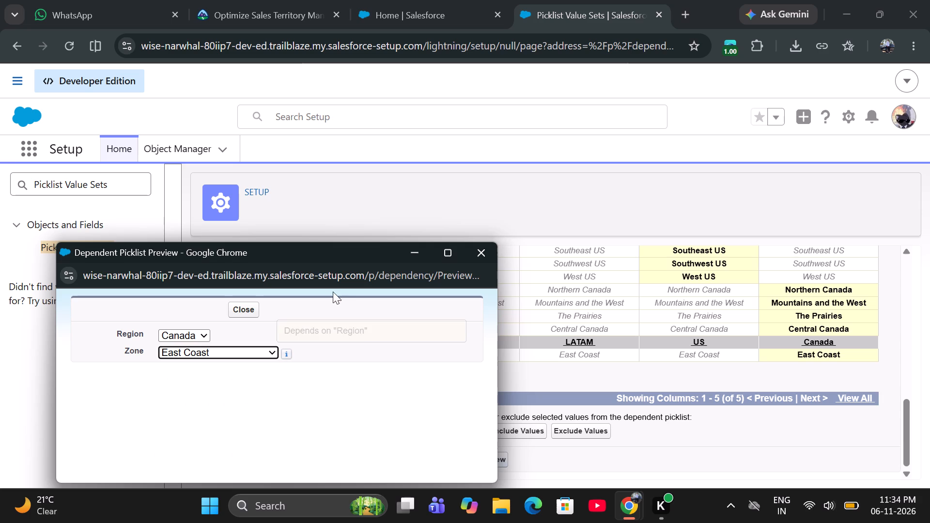
left_click(244, 307)
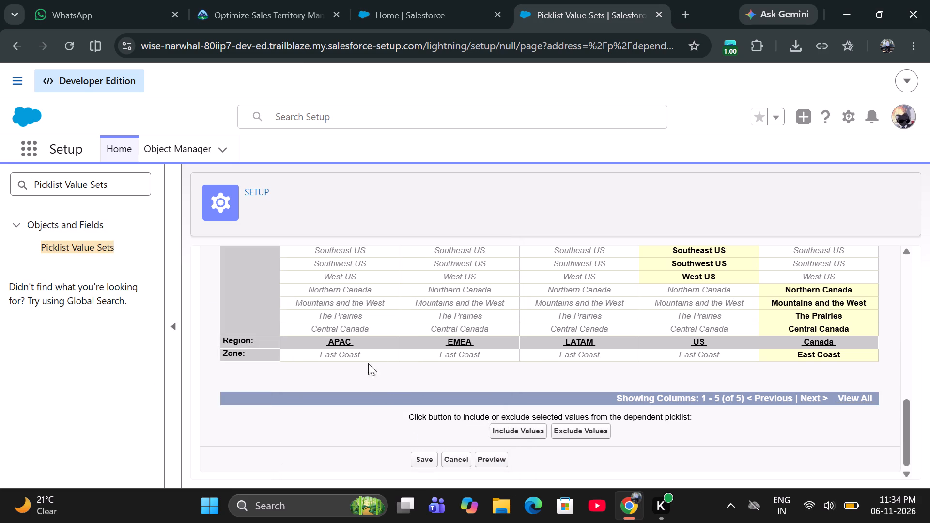
Check the remaining Trailhead instruction and save the Region–Zone field dependency.
left_click(289, 1)
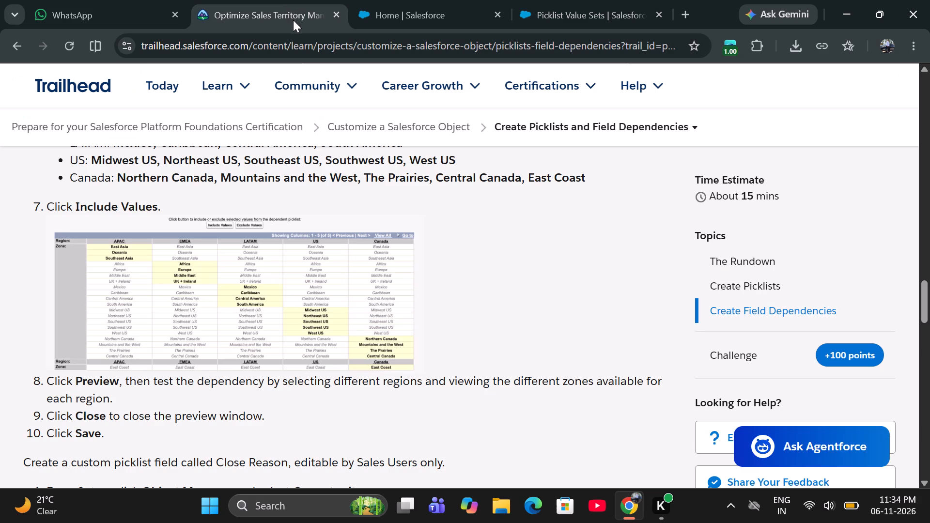
left_click(546, 5)
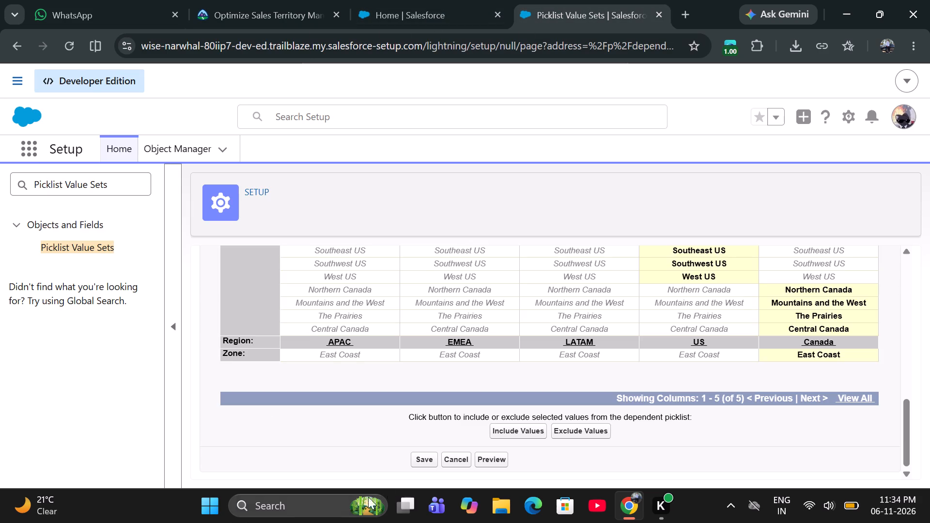
left_click(416, 453)
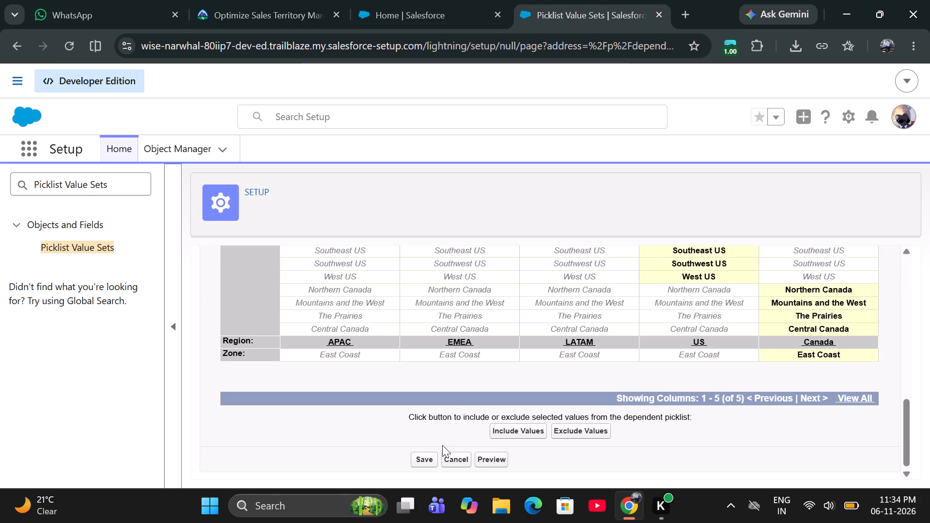